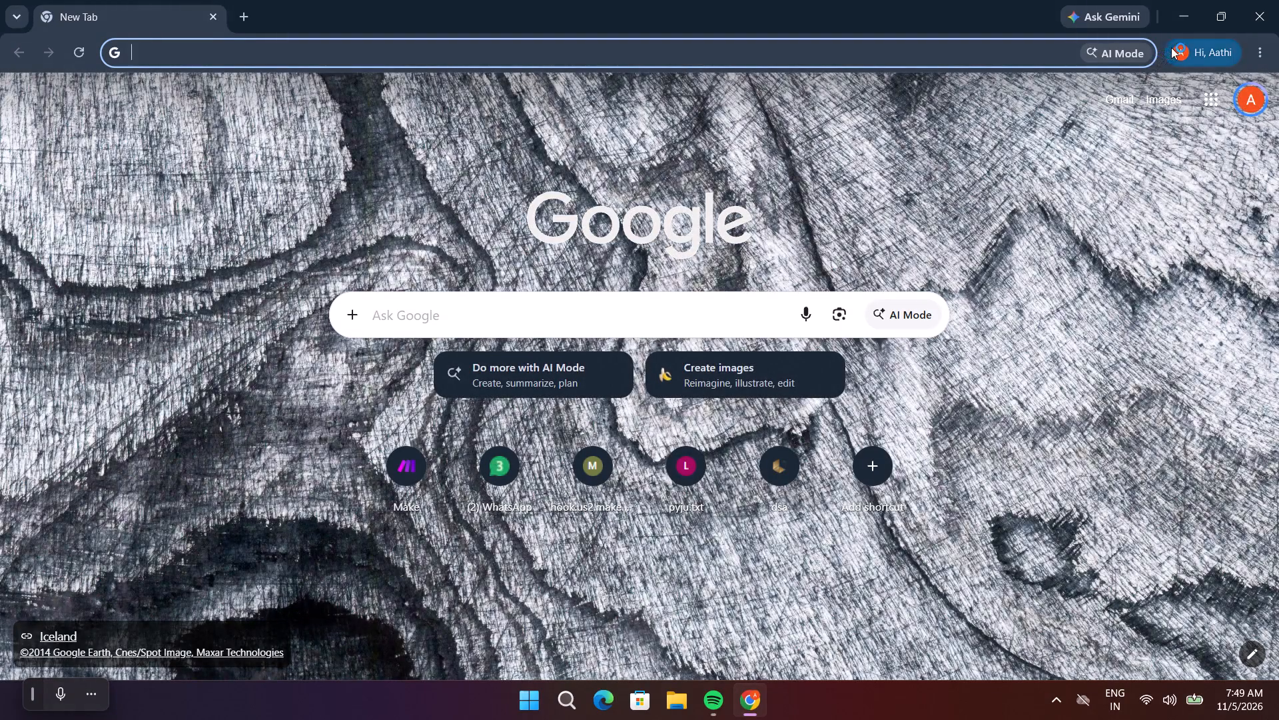
Switch to the other Chrome profile, opening it in its own browser window.
click(1172, 47)
click(1037, 535)
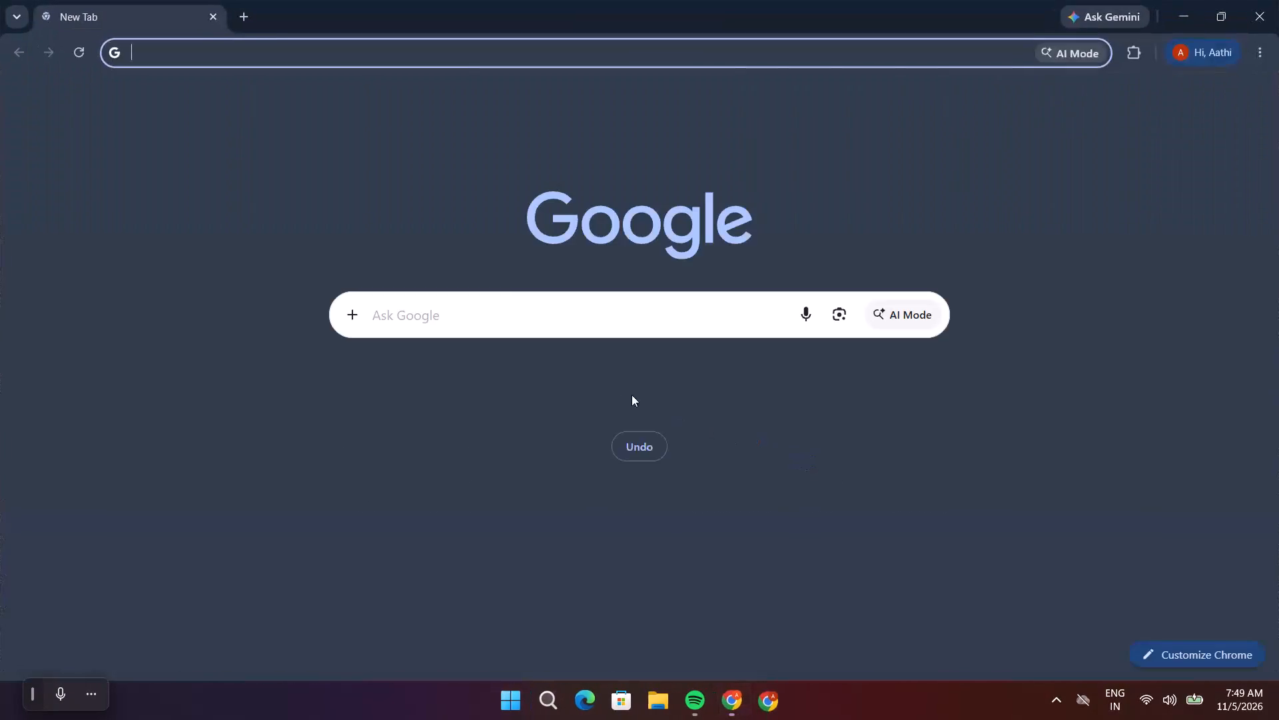
Start a search in the Google search box on the new tab page.
click(578, 310)
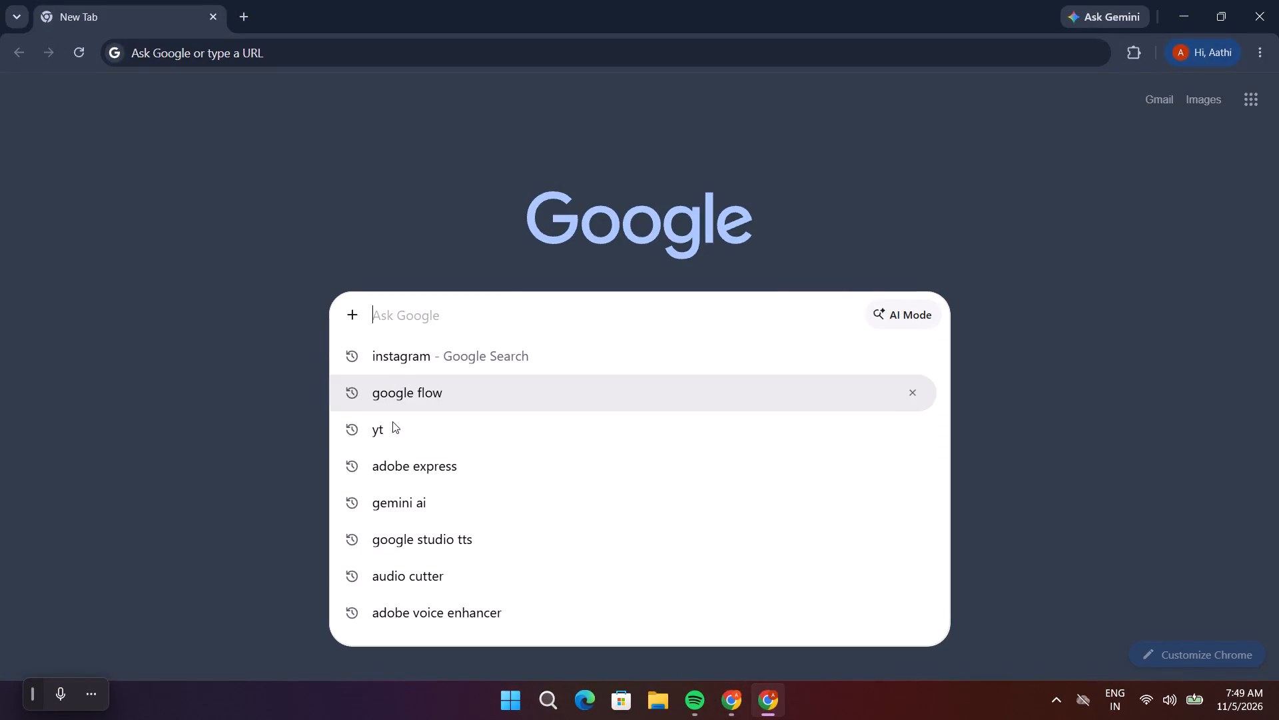
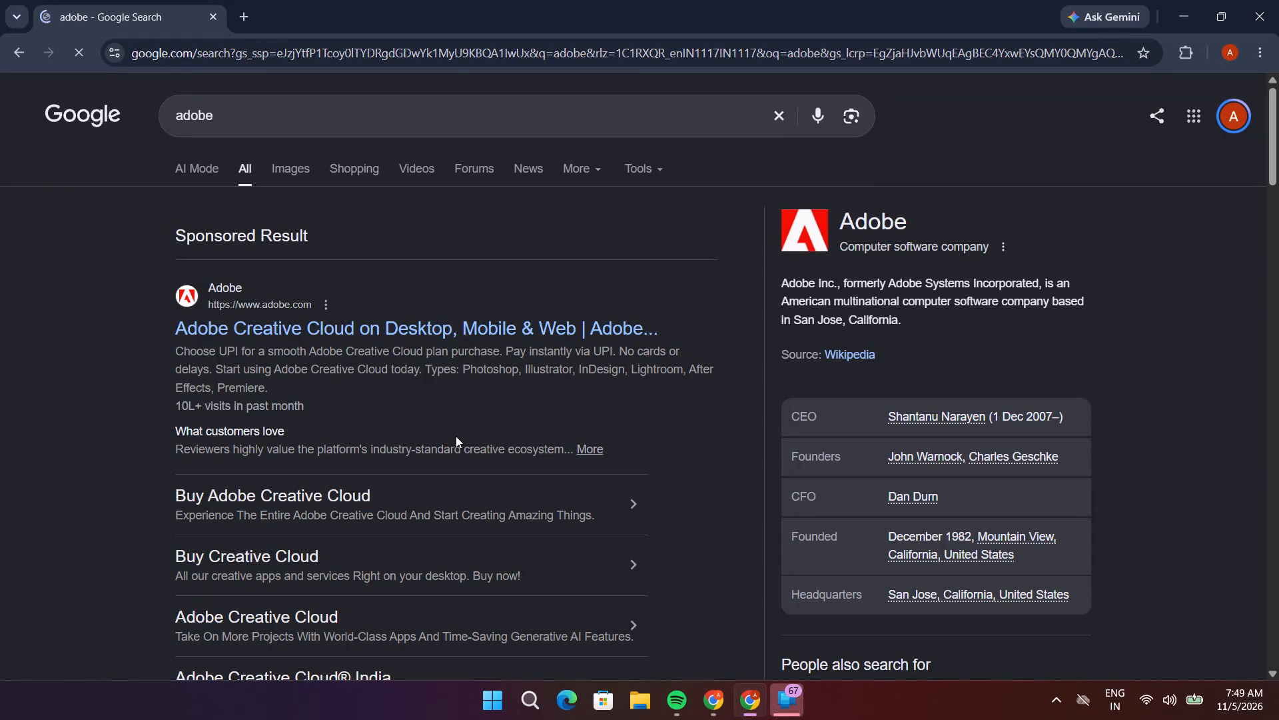
Open the sponsored Adobe Creative Cloud result and dismiss the limited-time Creative Cloud Pro offer on the page.
click(208, 311)
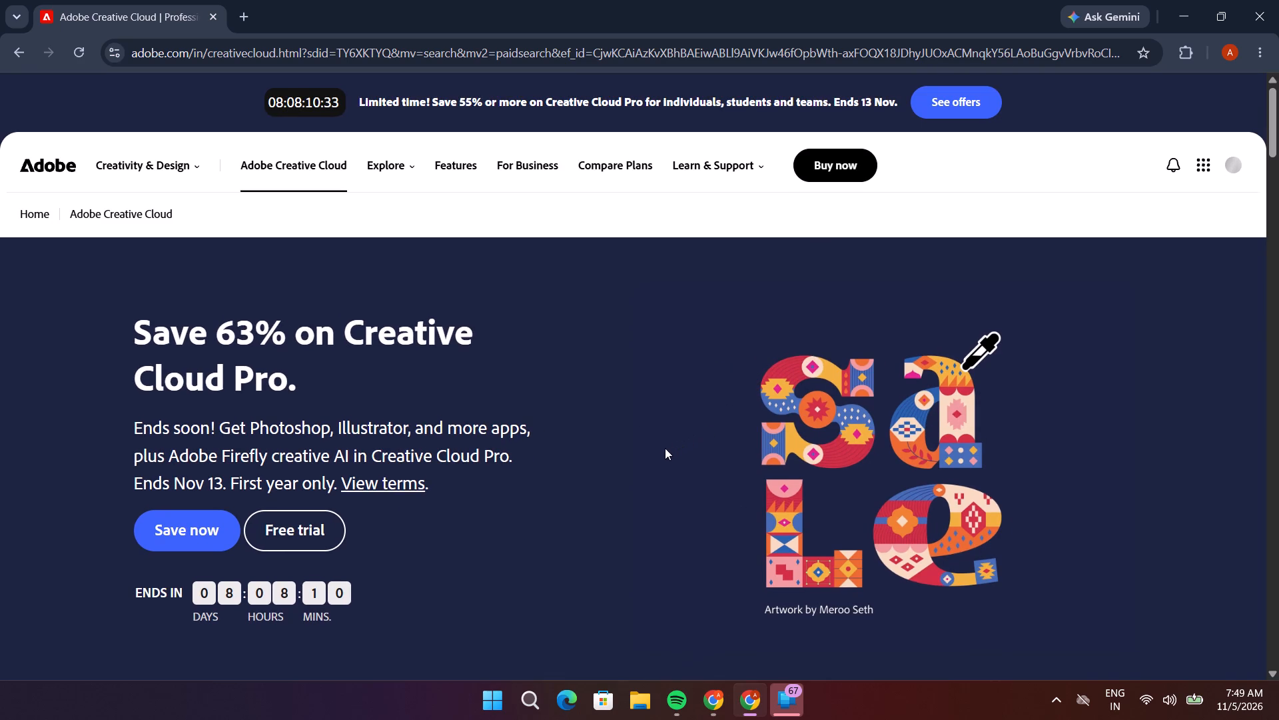
scroll(658, 457, down, 12)
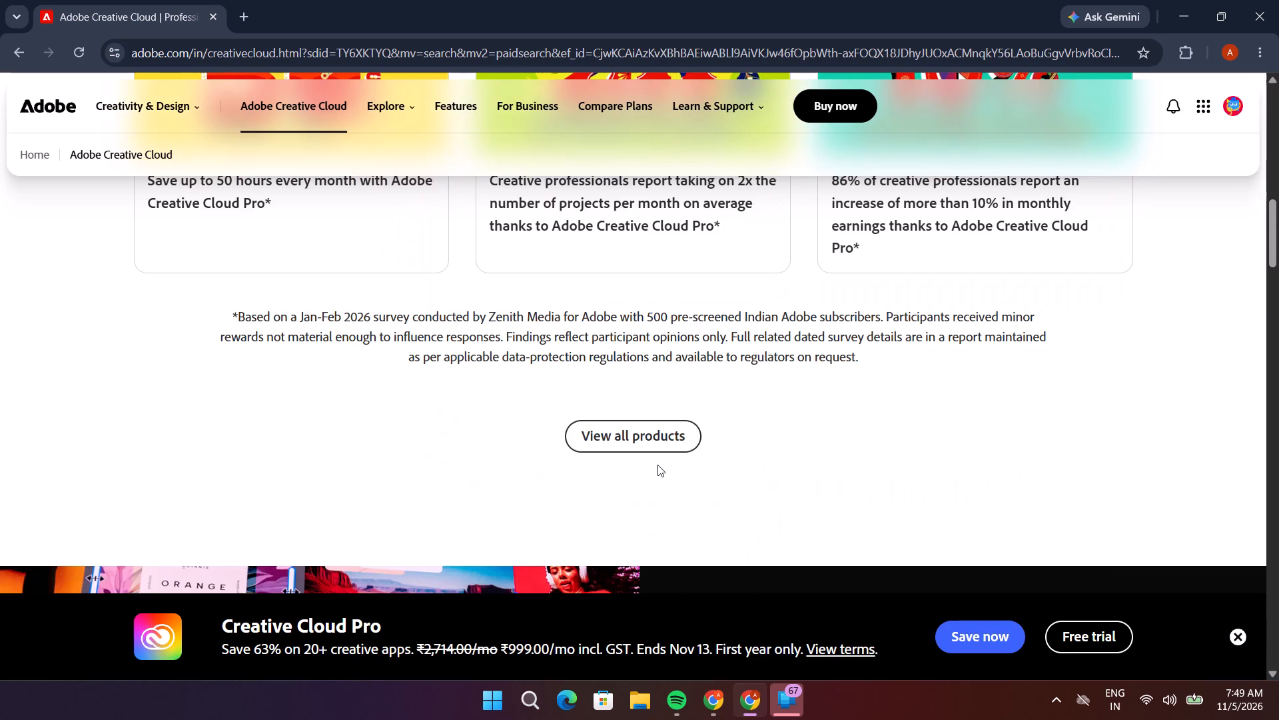
scroll(701, 488, down, 8)
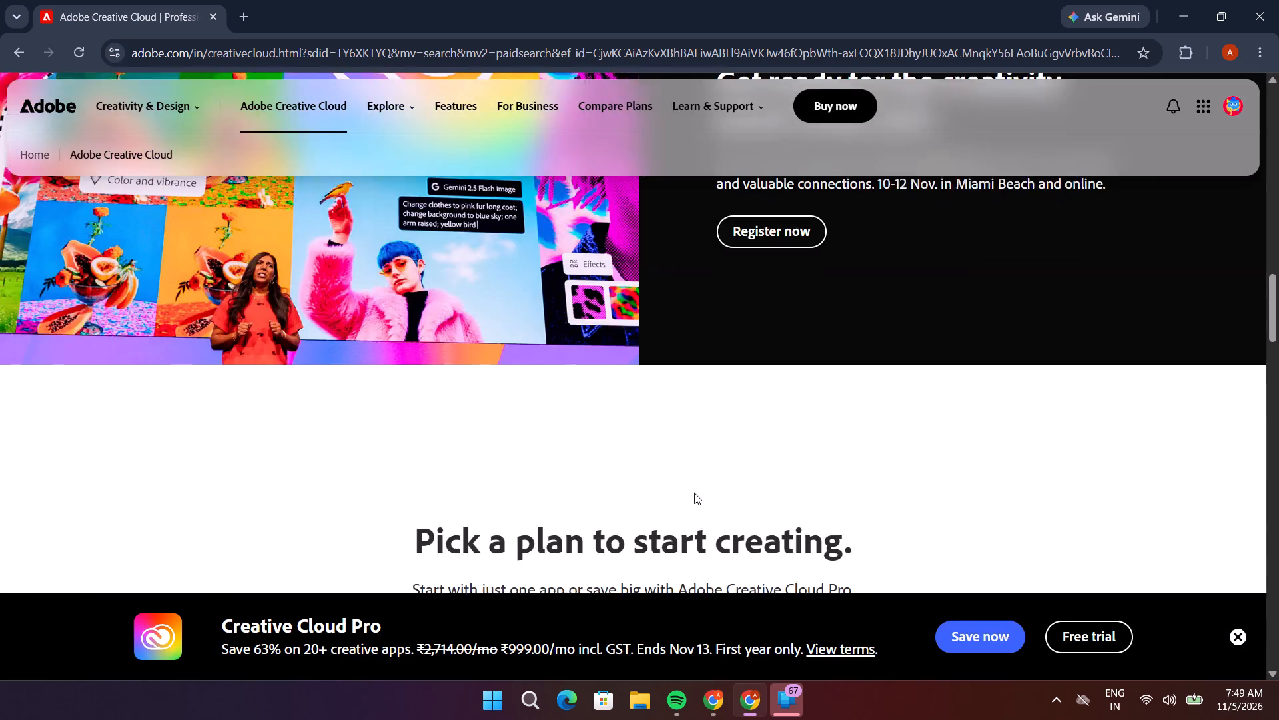
scroll(694, 493, up, 20)
scroll(694, 493, up, 7)
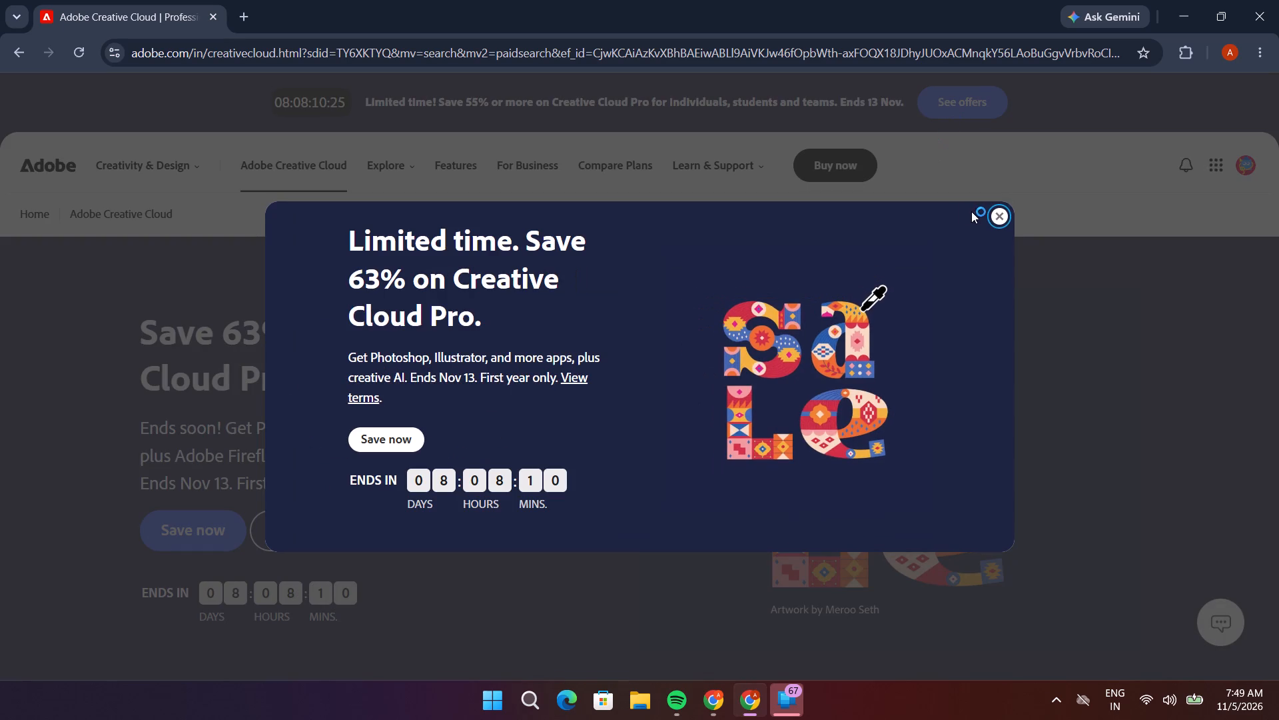
click(998, 213)
Check which Adobe account is signed in on the Creative Cloud page.
click(1226, 160)
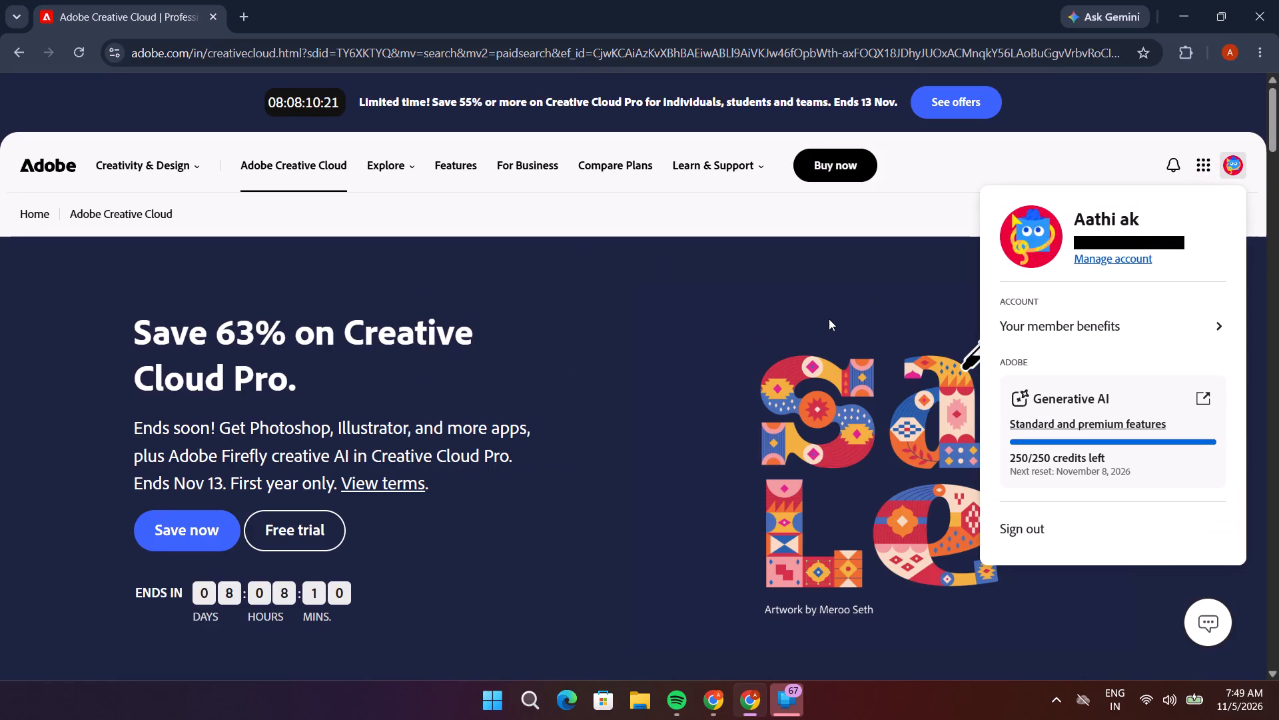
click(819, 355)
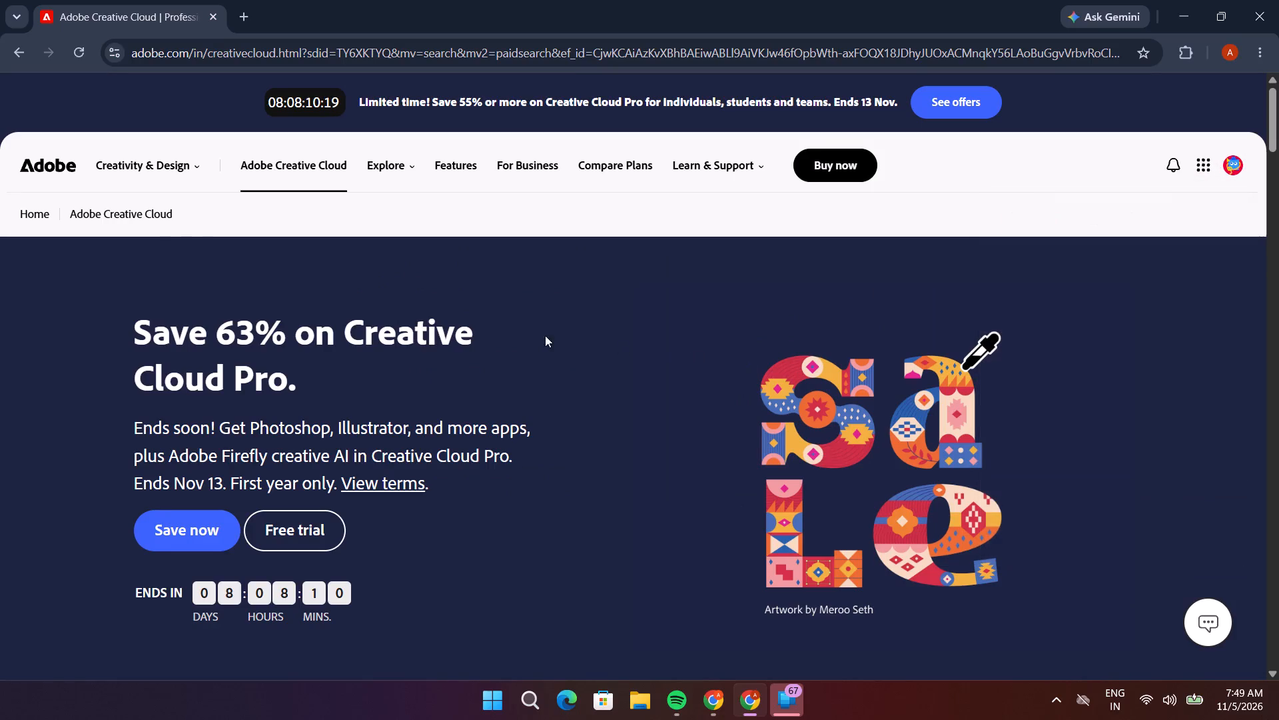
Leave the Creative Cloud page and open the Adobe Express web app.
click(396, 170)
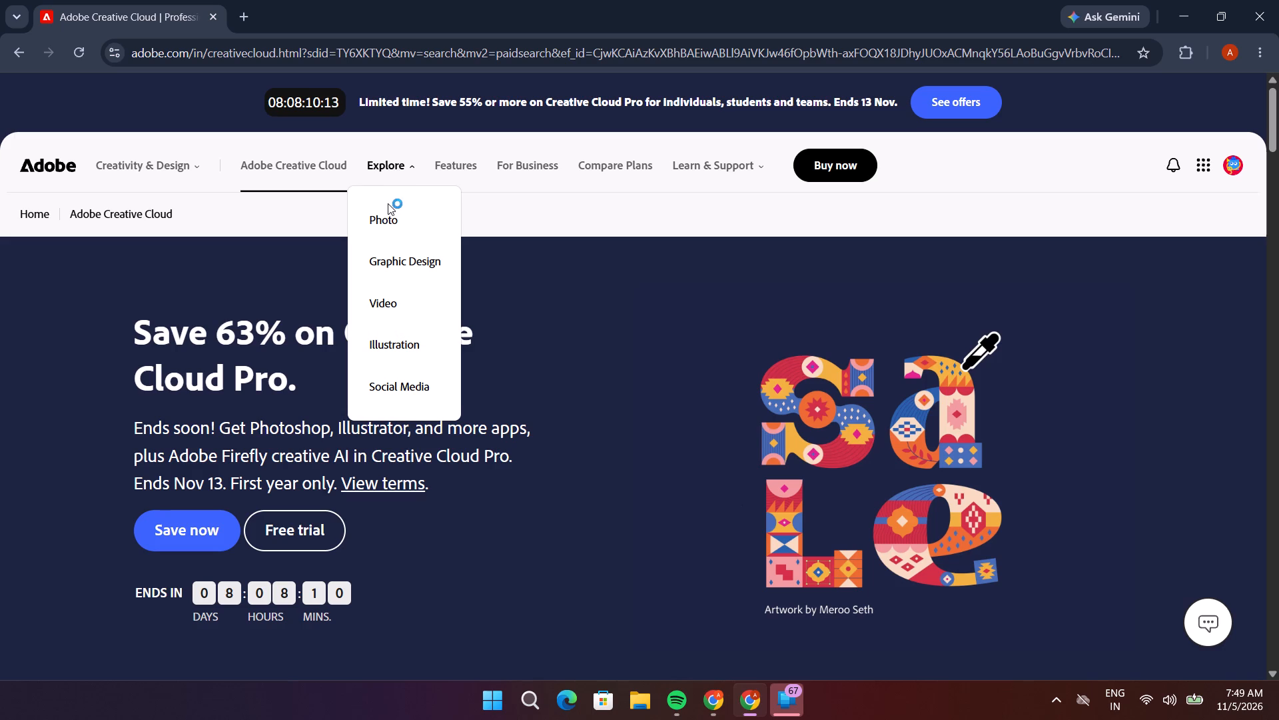
click(54, 163)
click(29, 219)
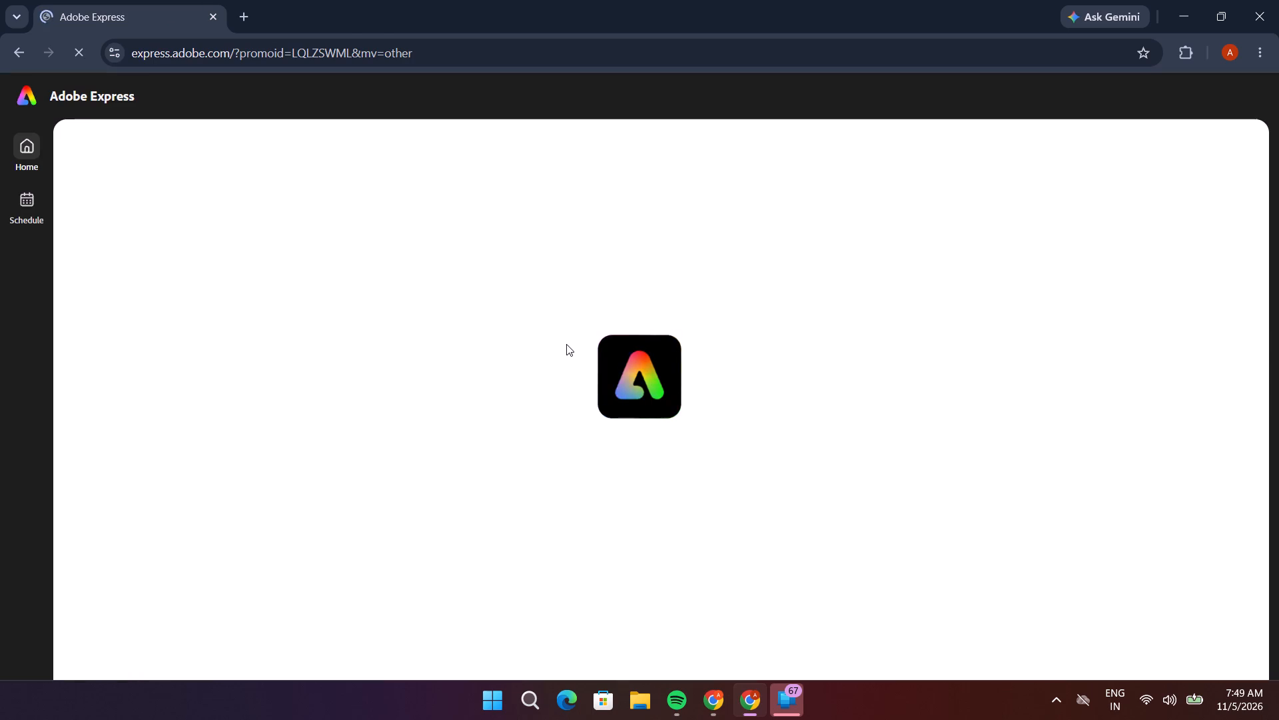
Open the Your stuff files page in Adobe Express.
scroll(474, 489, down, 6)
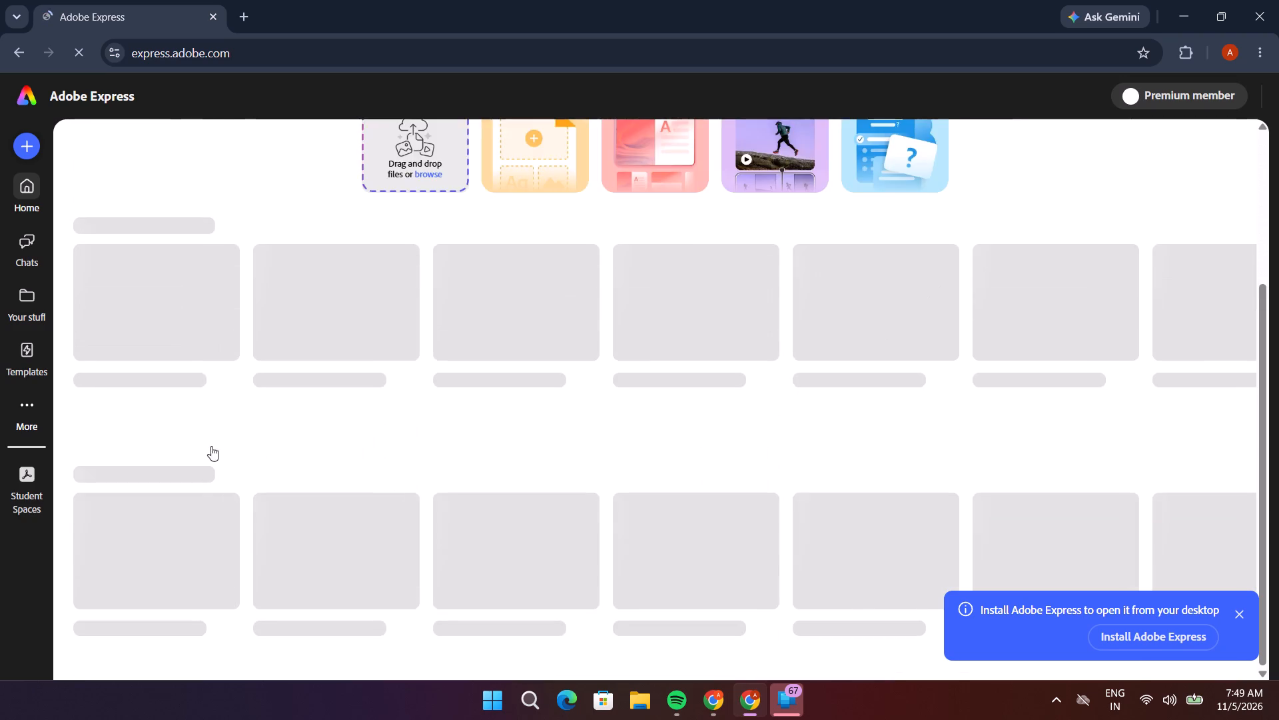
scroll(193, 443, up, 3)
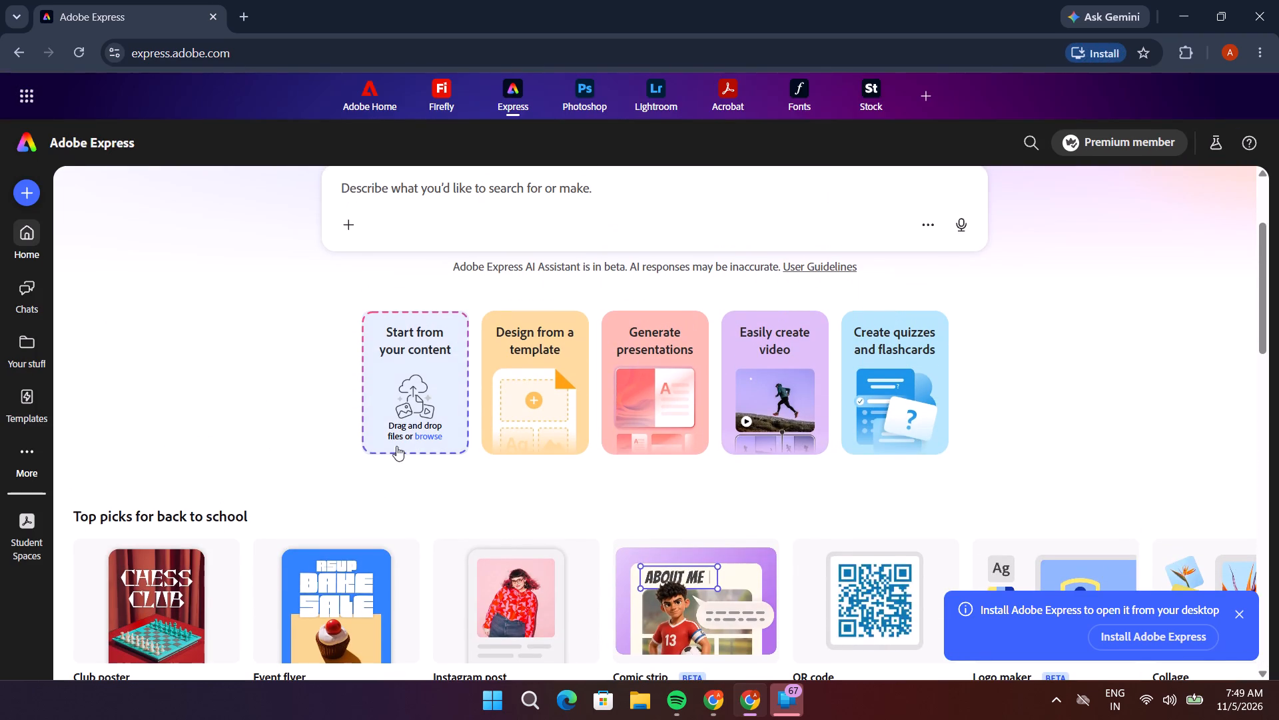
scroll(546, 445, down, 3)
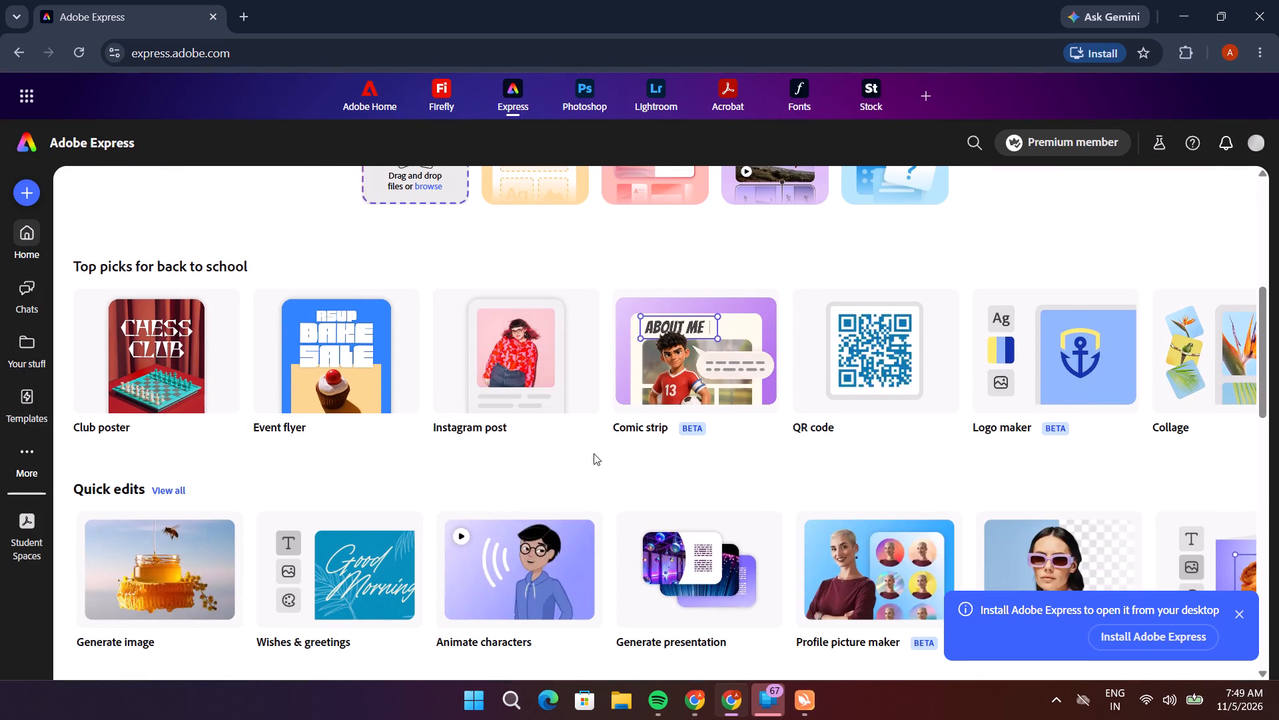
scroll(782, 483, down, 2)
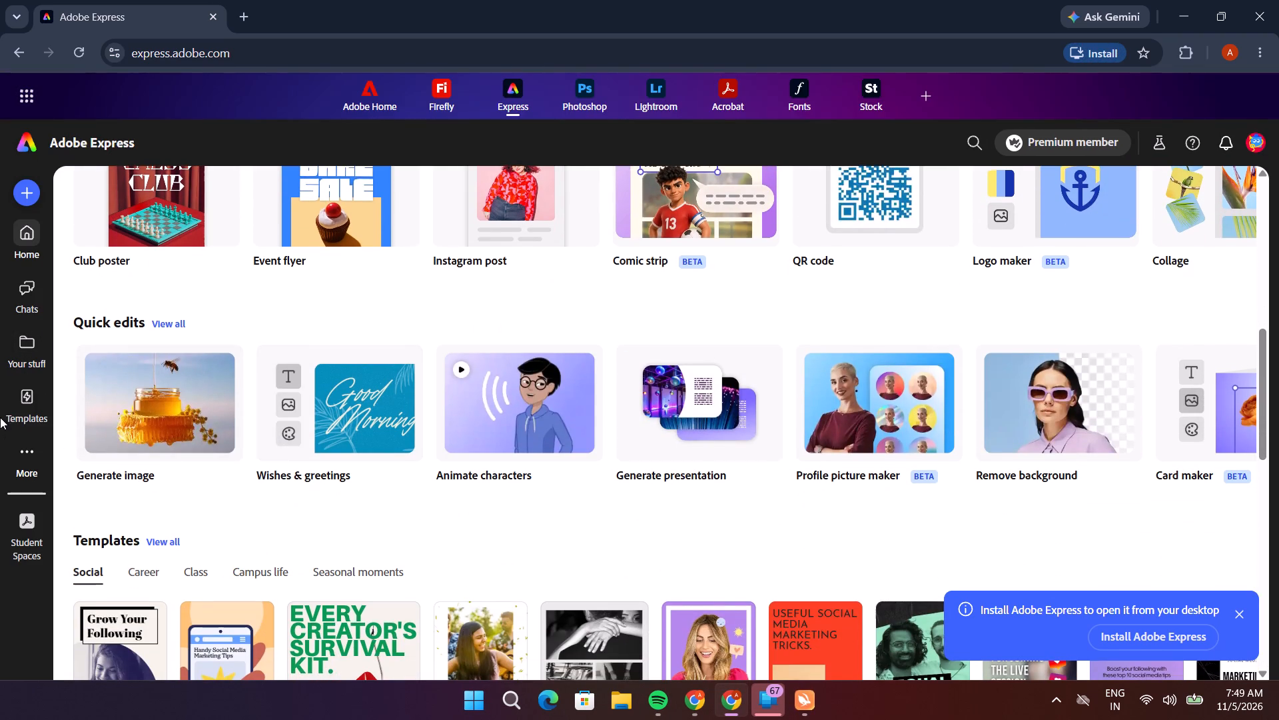
click(25, 363)
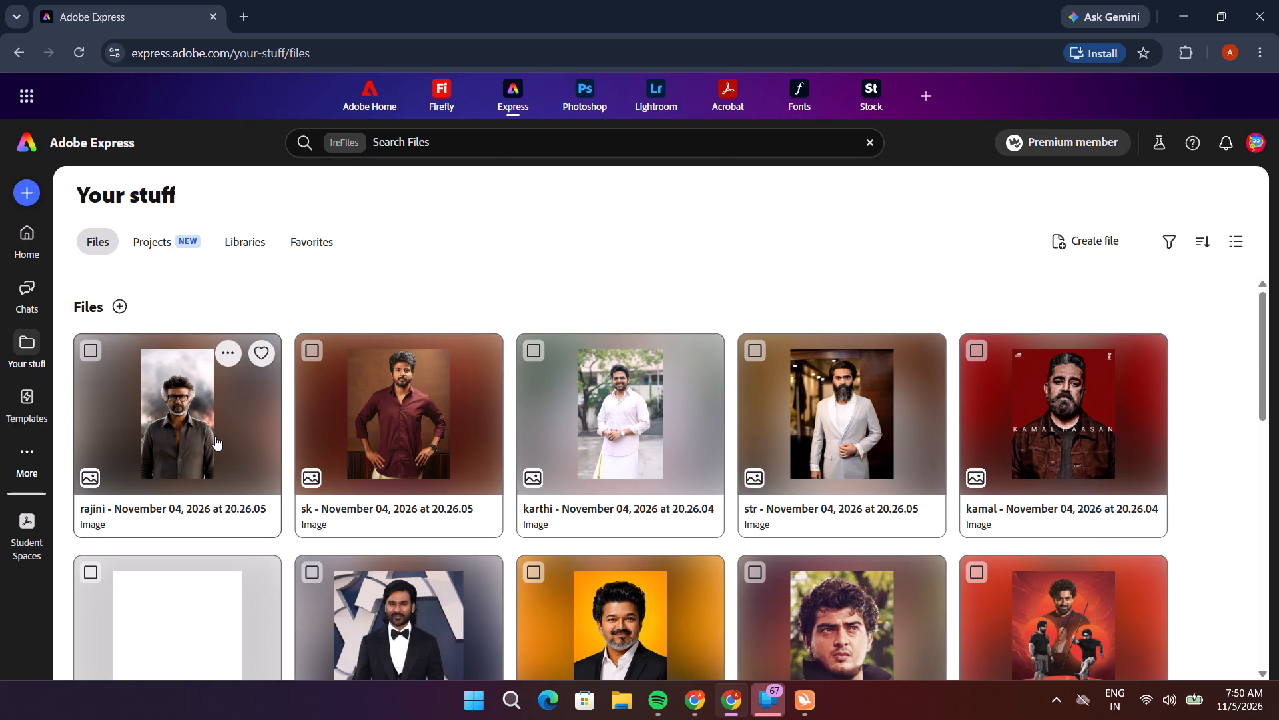
Look through the saved images, videos and untitled designs in the Your stuff files.
scroll(218, 433, down, 12)
scroll(329, 453, down, 6)
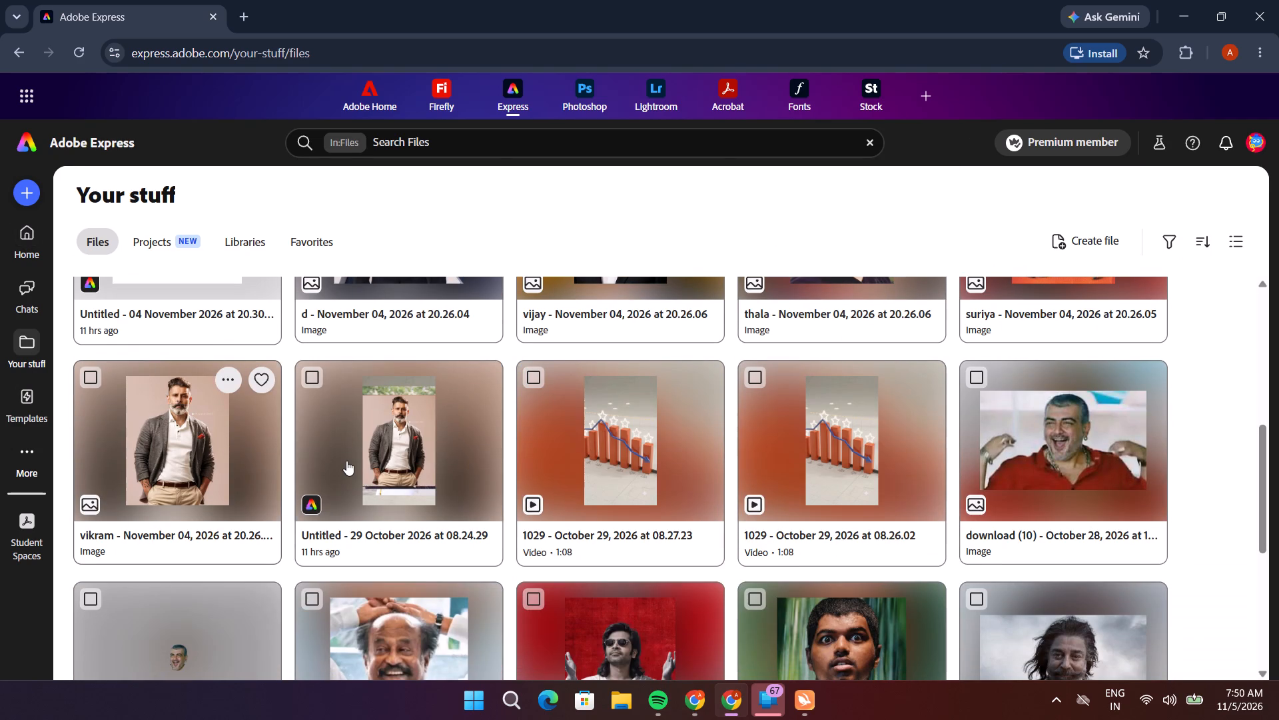
scroll(346, 461, up, 7)
scroll(192, 433, up, 1)
scroll(191, 433, down, 1)
scroll(191, 433, up, 3)
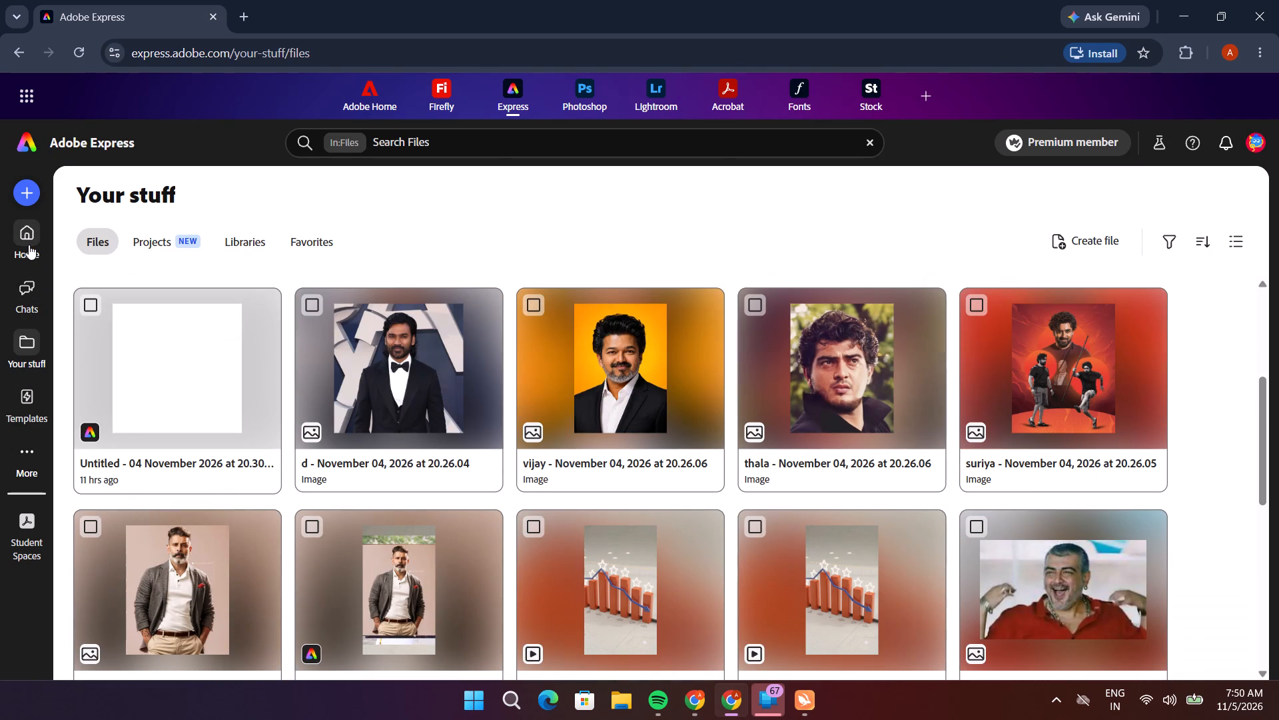
Leave the saved files and return to the Adobe Express home page.
click(29, 245)
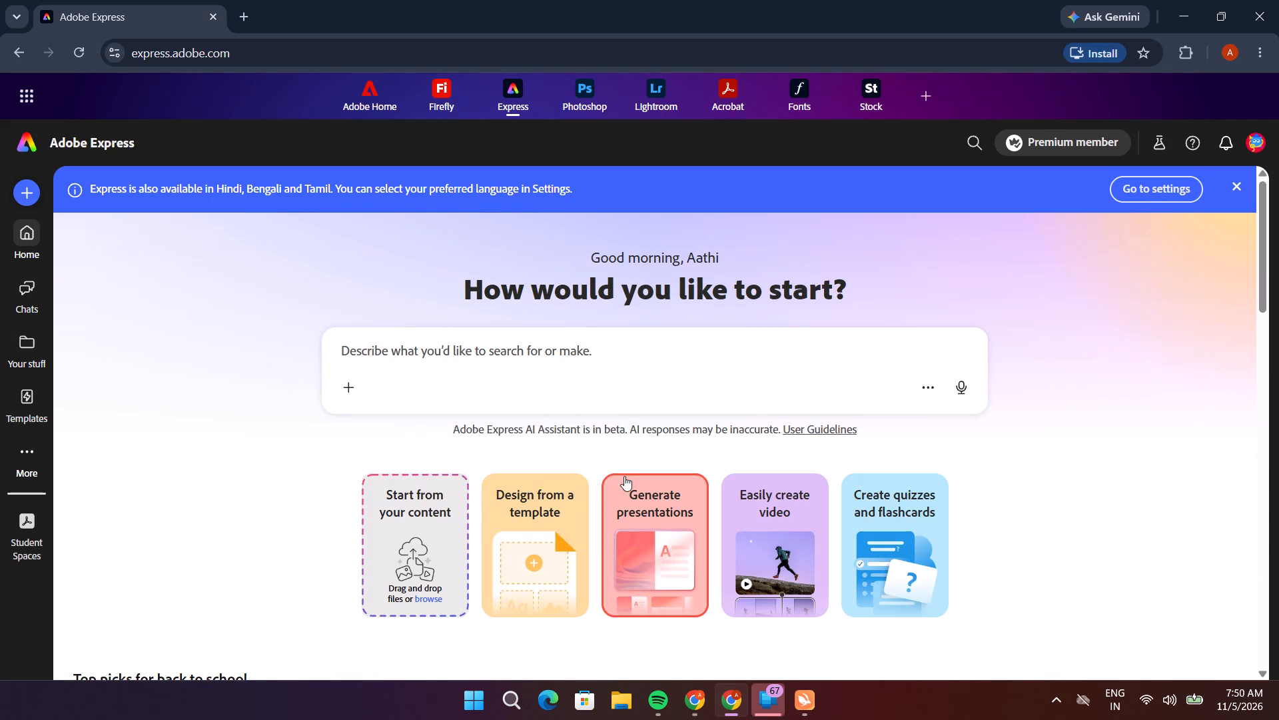
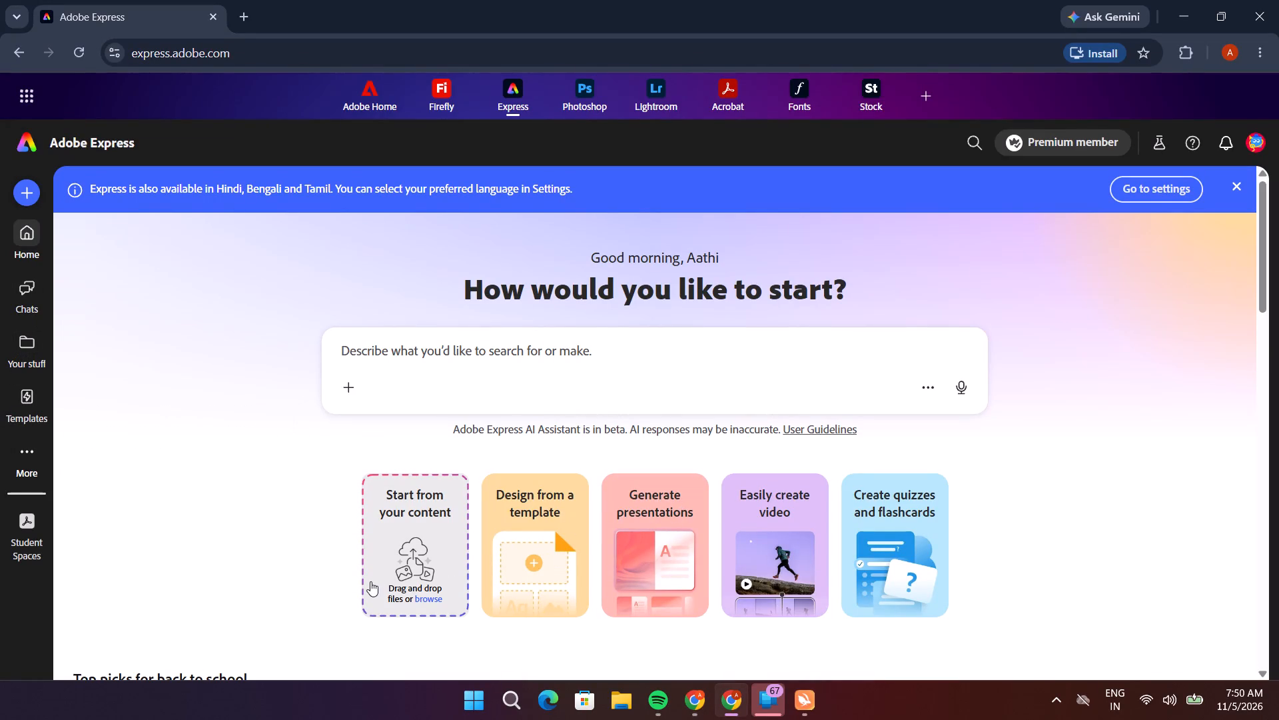
Browse the Adobe Express home page's start options, back-to-school picks, quick edits and templates for something to create.
scroll(374, 583, down, 2)
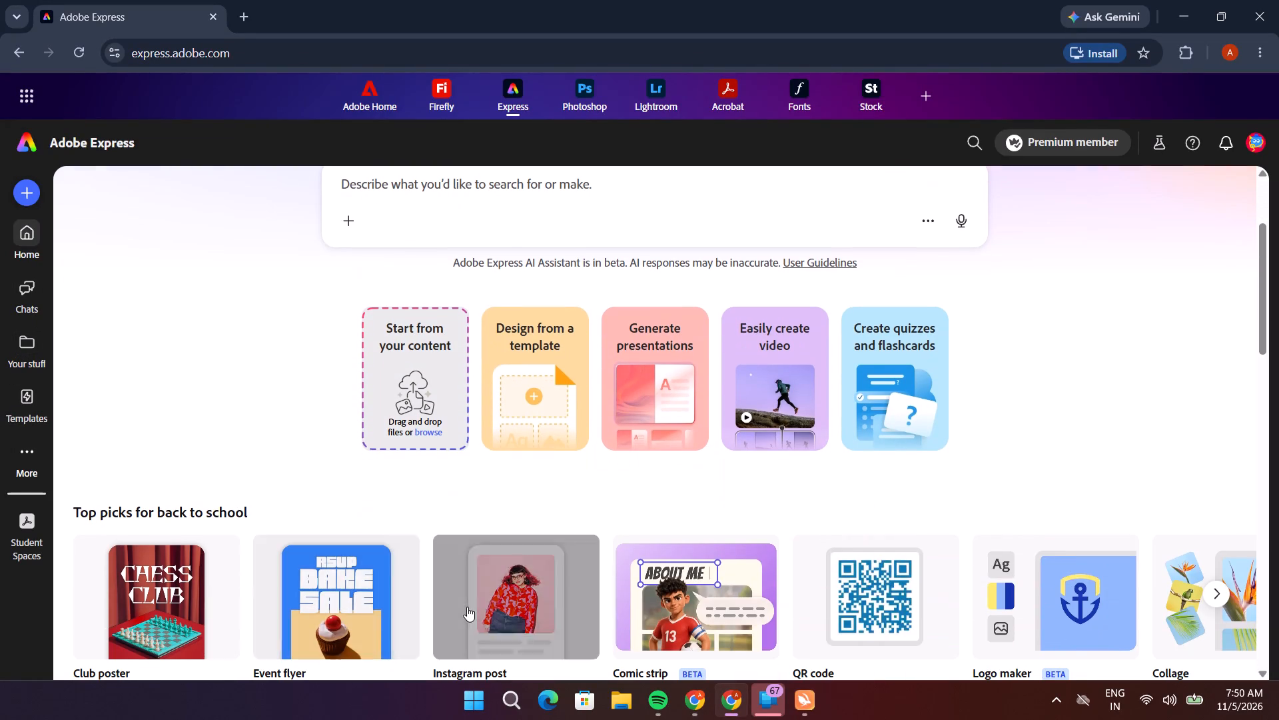
scroll(468, 608, down, 1)
scroll(687, 651, down, 3)
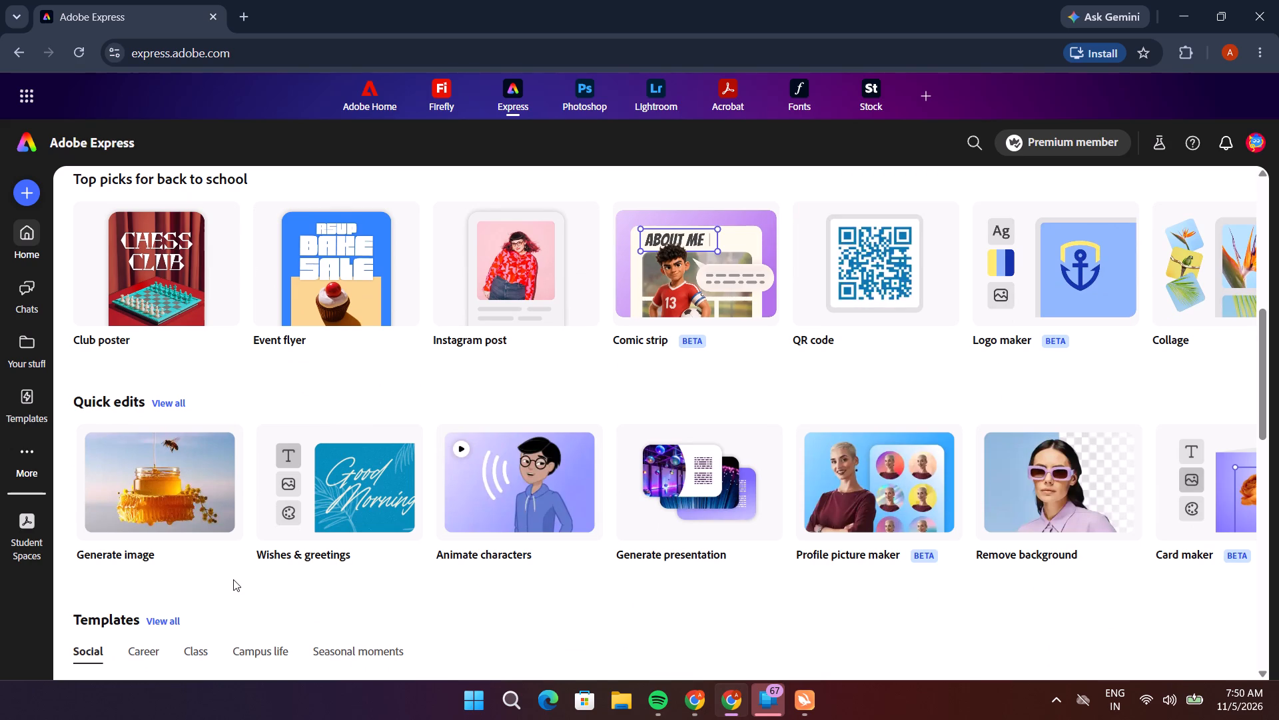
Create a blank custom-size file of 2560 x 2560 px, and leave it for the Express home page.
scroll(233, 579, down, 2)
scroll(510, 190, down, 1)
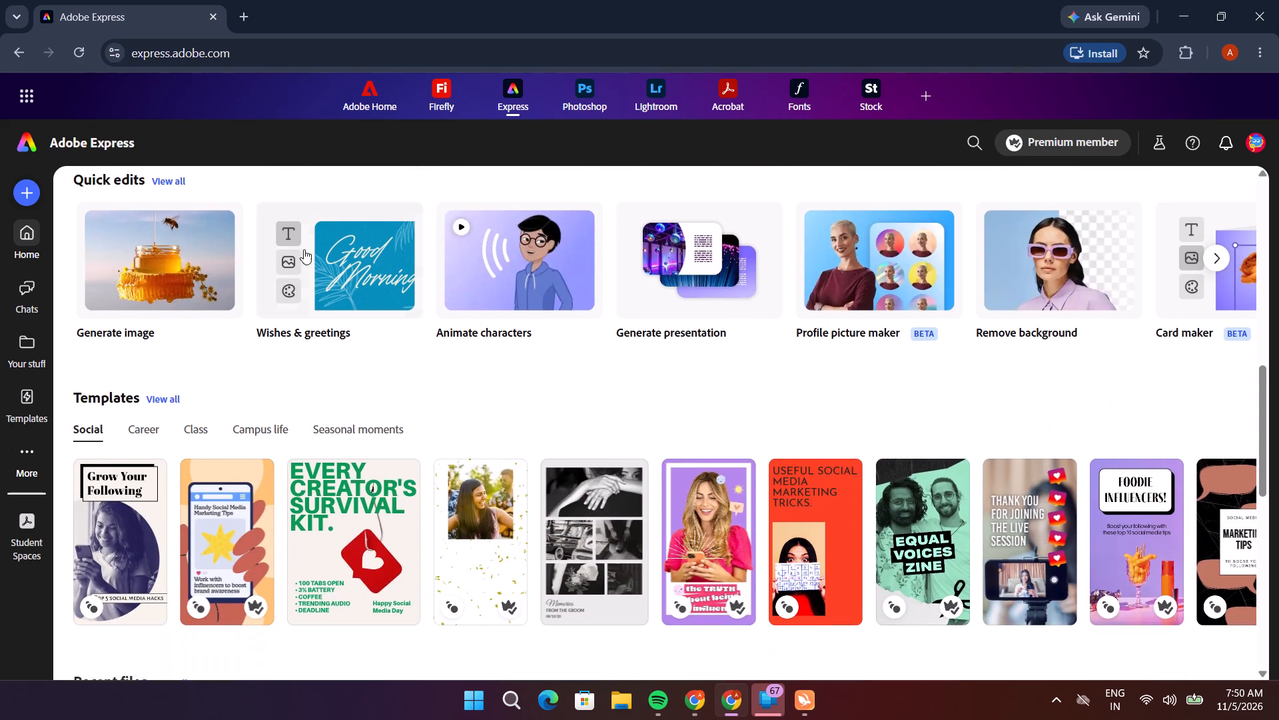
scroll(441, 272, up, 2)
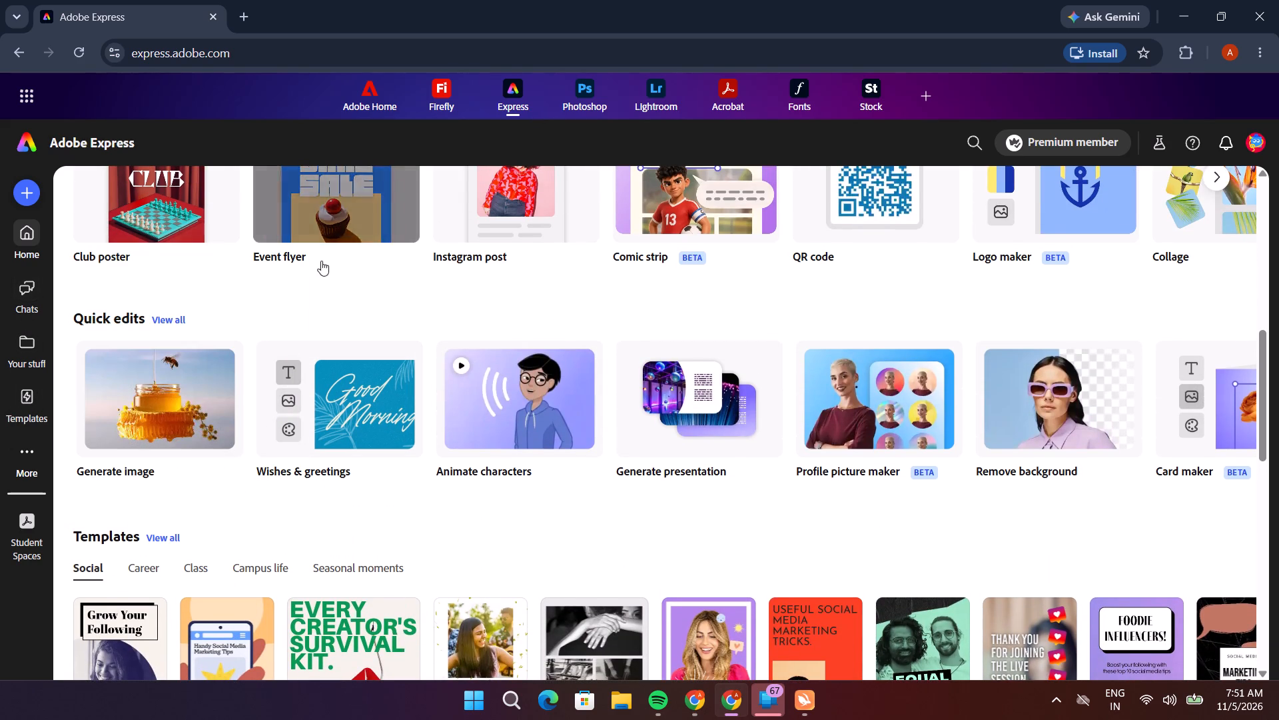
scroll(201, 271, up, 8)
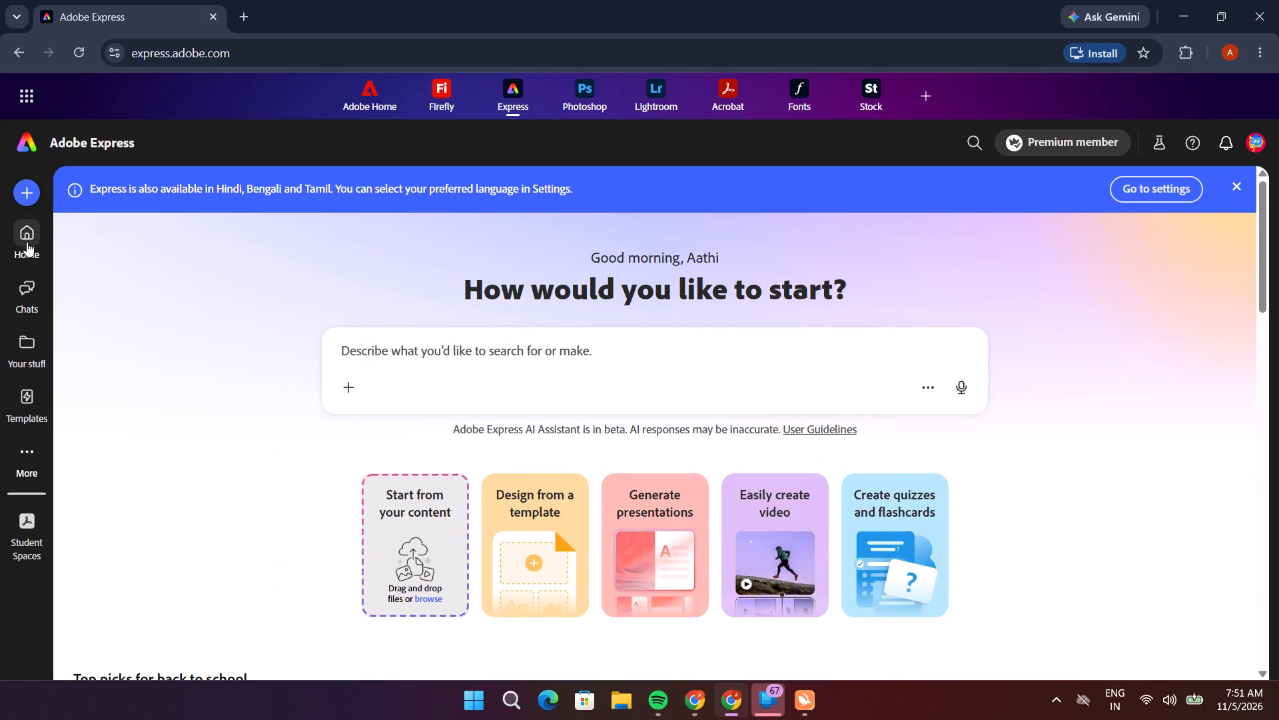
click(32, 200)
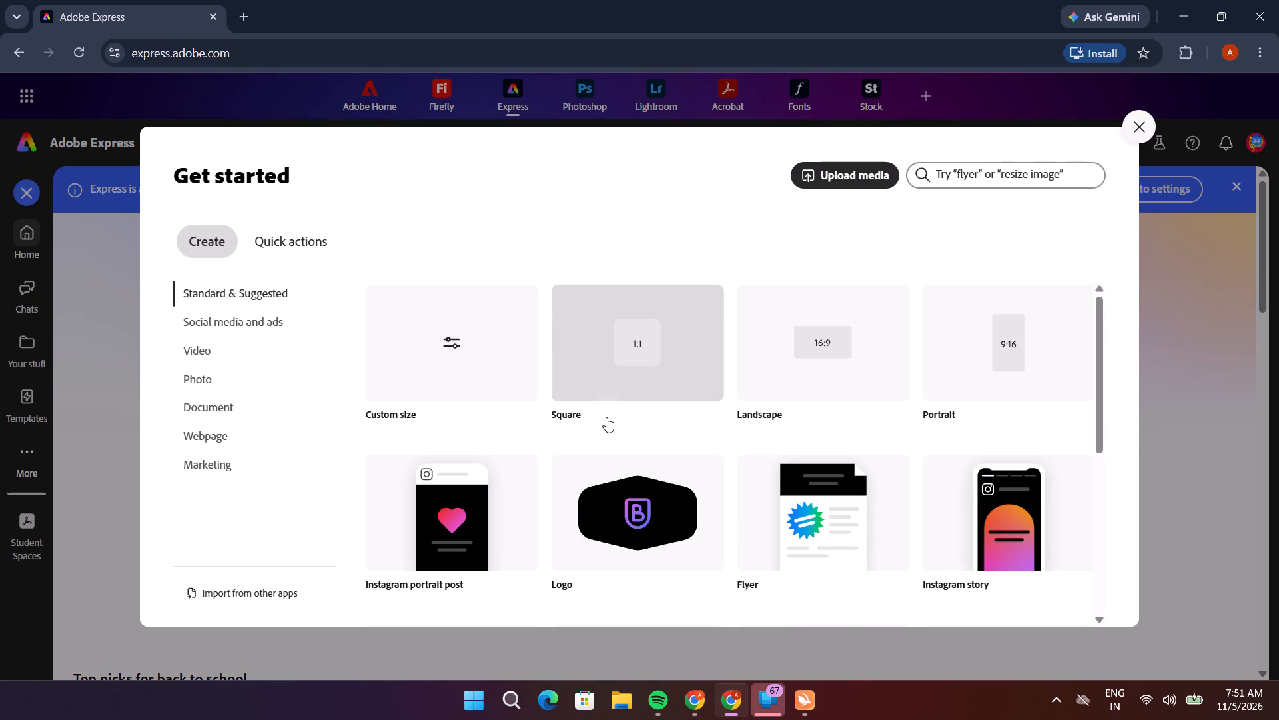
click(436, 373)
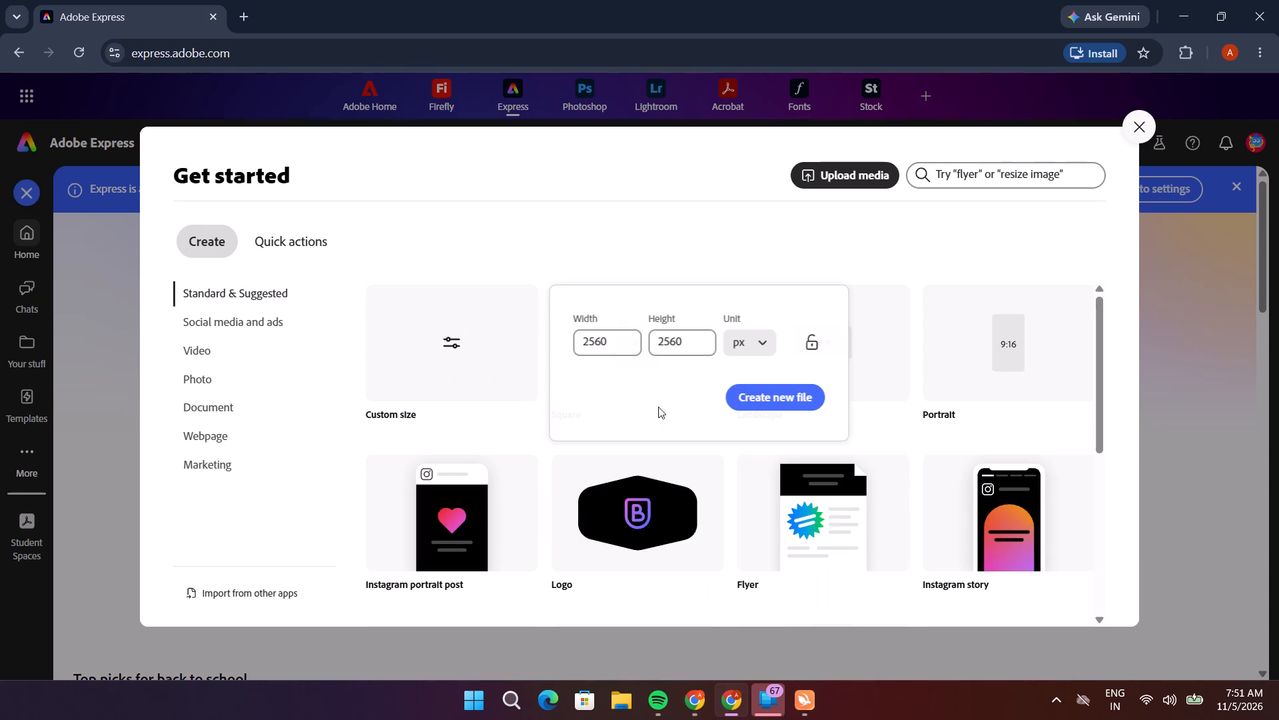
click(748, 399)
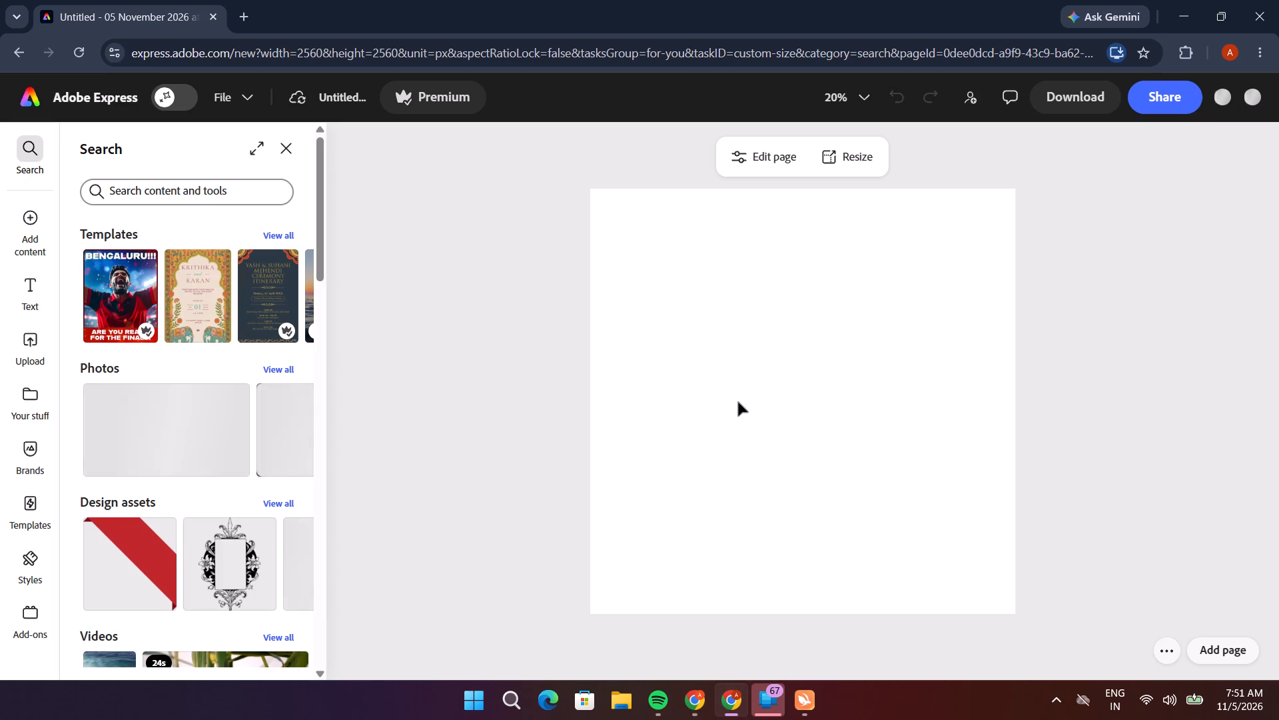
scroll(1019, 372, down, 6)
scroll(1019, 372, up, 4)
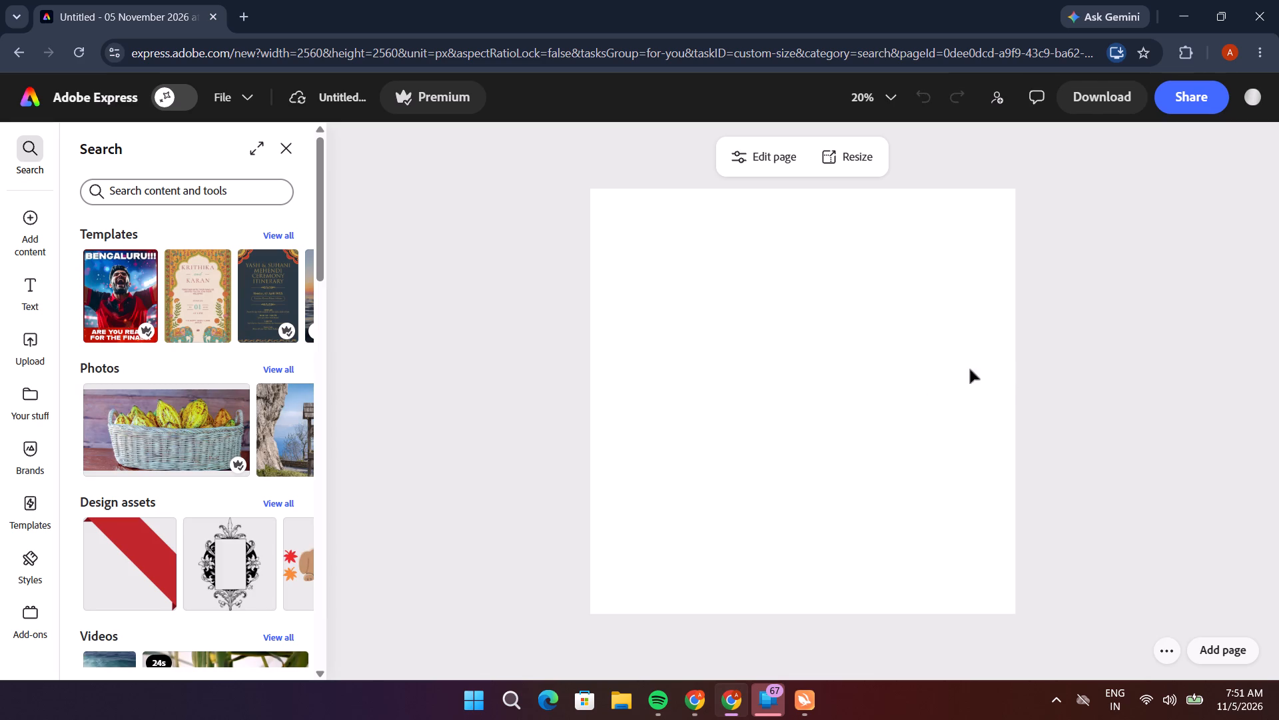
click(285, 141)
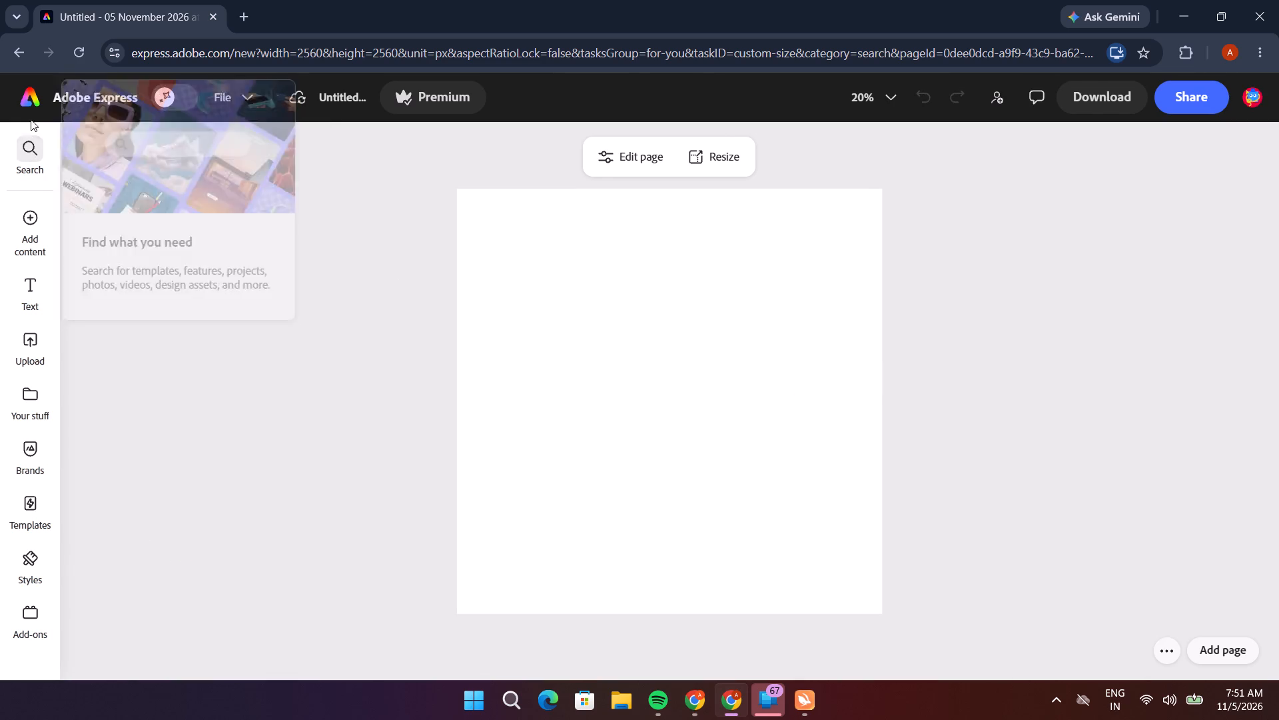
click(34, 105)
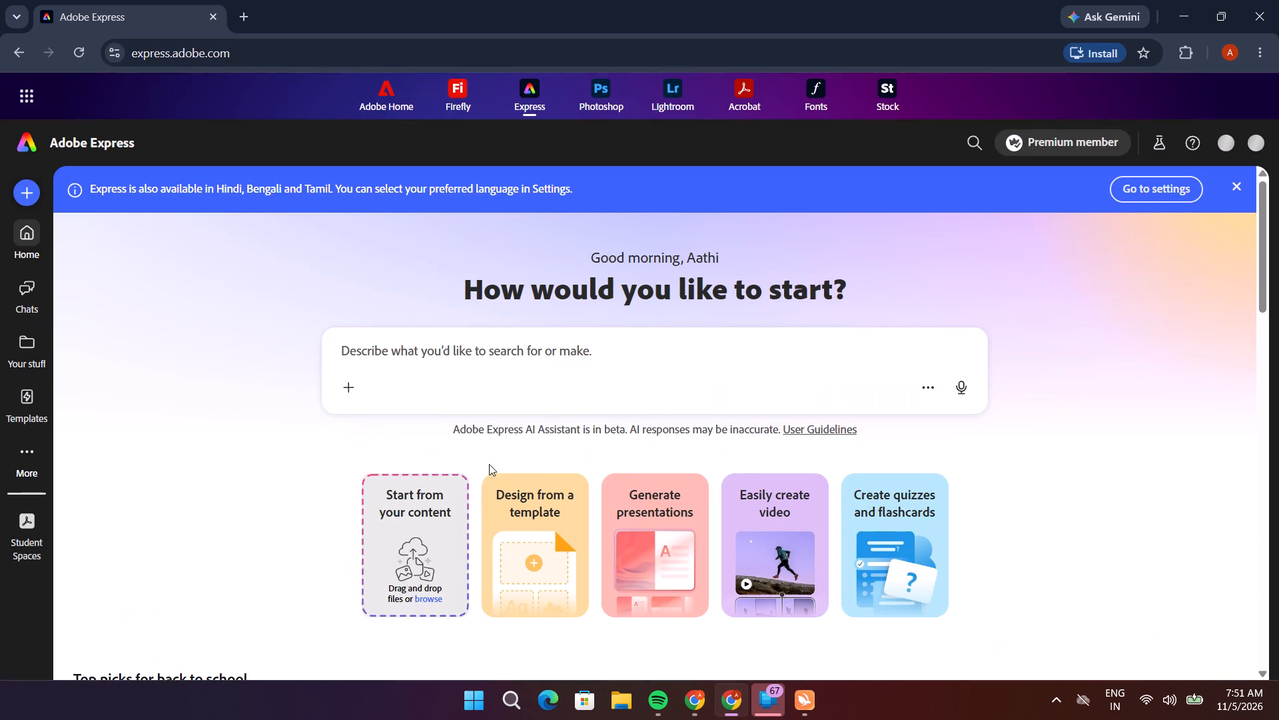
Open the untitled design dated 04 November 2026 from the recent files on the home page.
scroll(499, 469, down, 3)
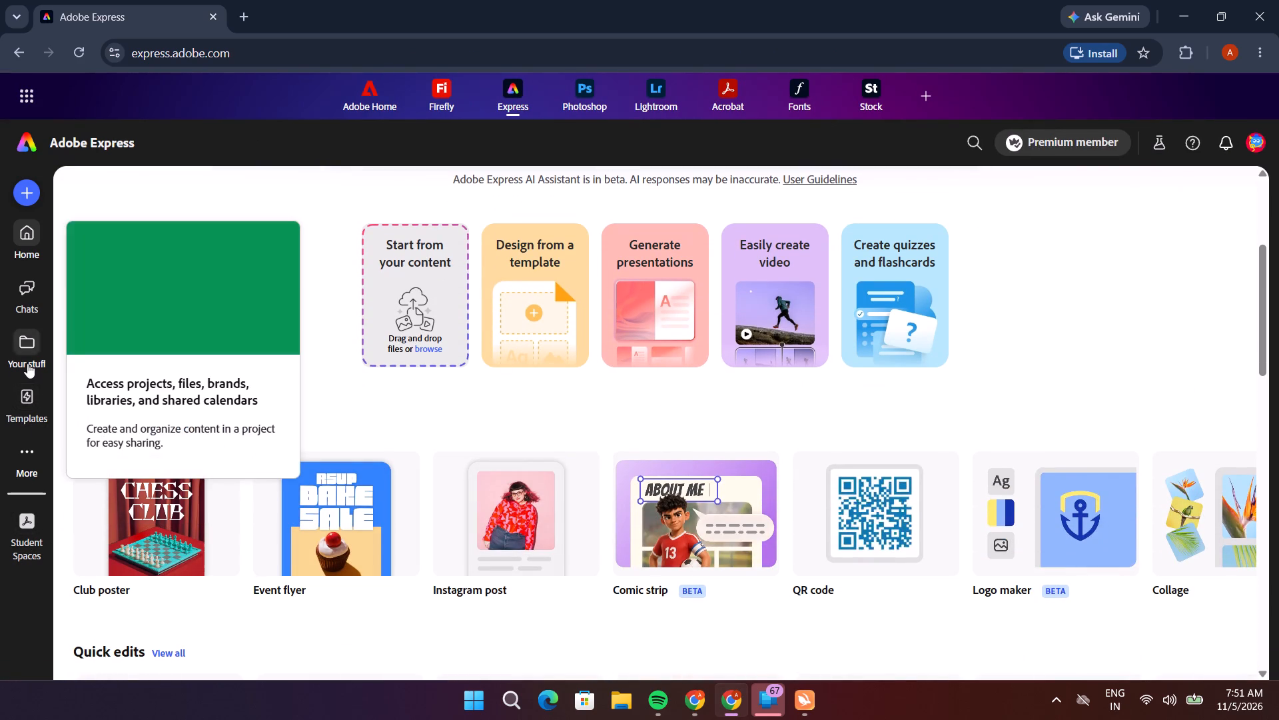
scroll(395, 594, down, 4)
scroll(340, 582, down, 4)
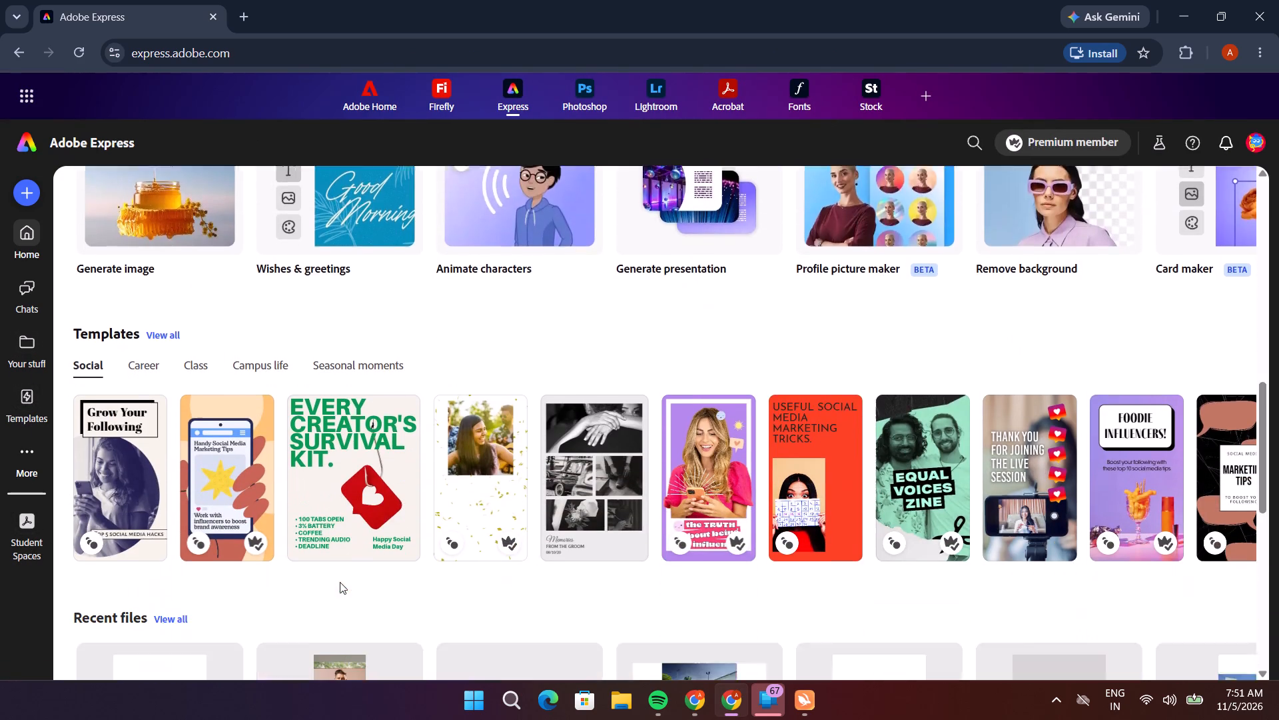
scroll(165, 580, down, 1)
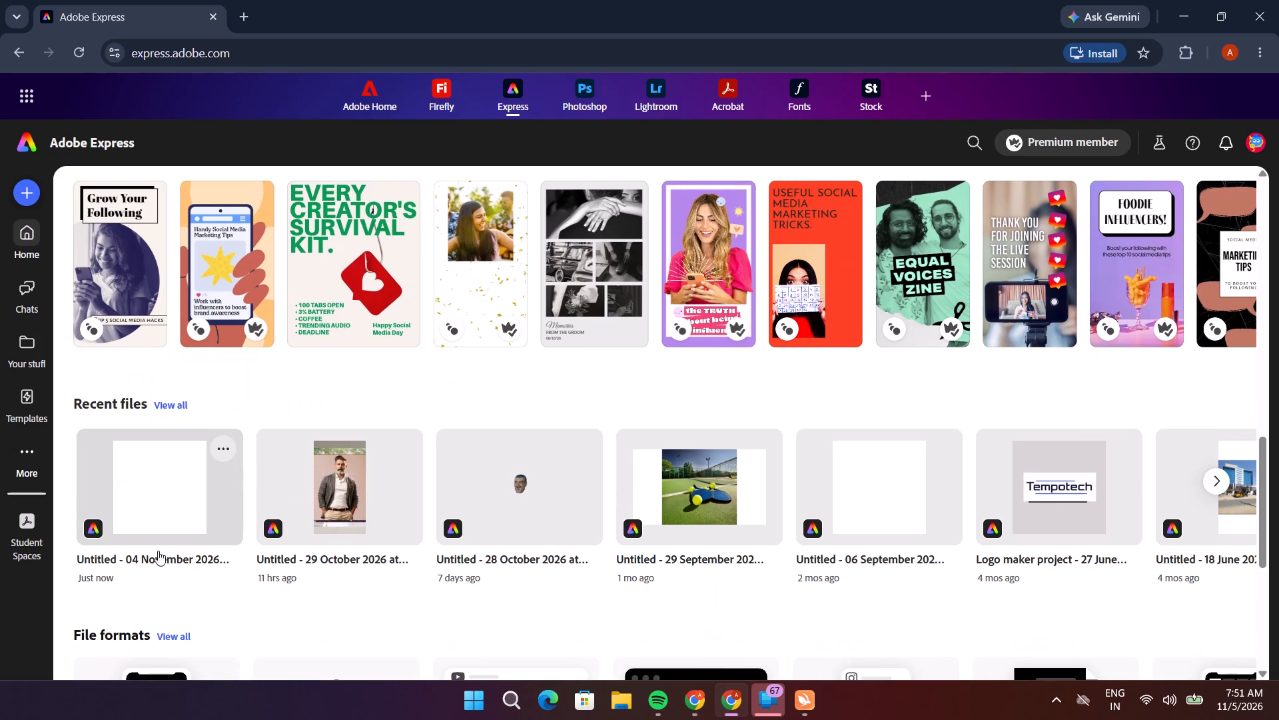
click(157, 497)
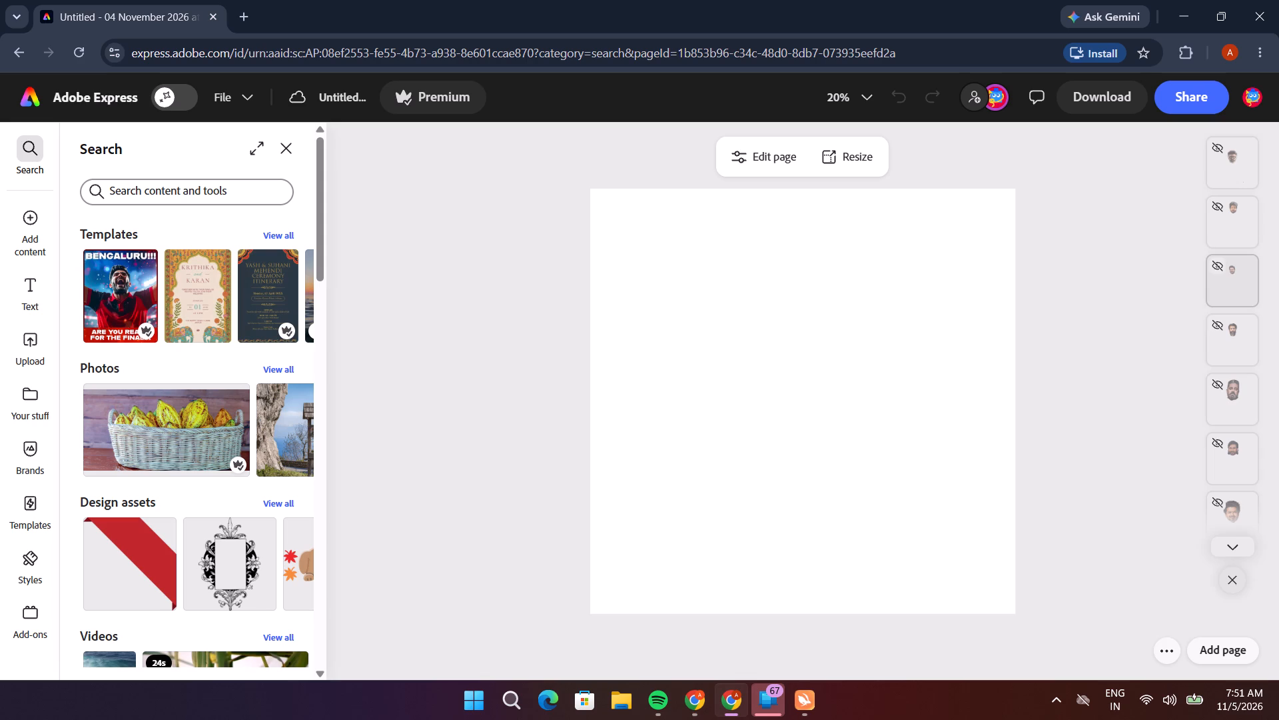
Show the hidden top layer of the design, the face cutout with glasses, after opening a new browser tab.
click(1217, 167)
click(238, 13)
click(168, 0)
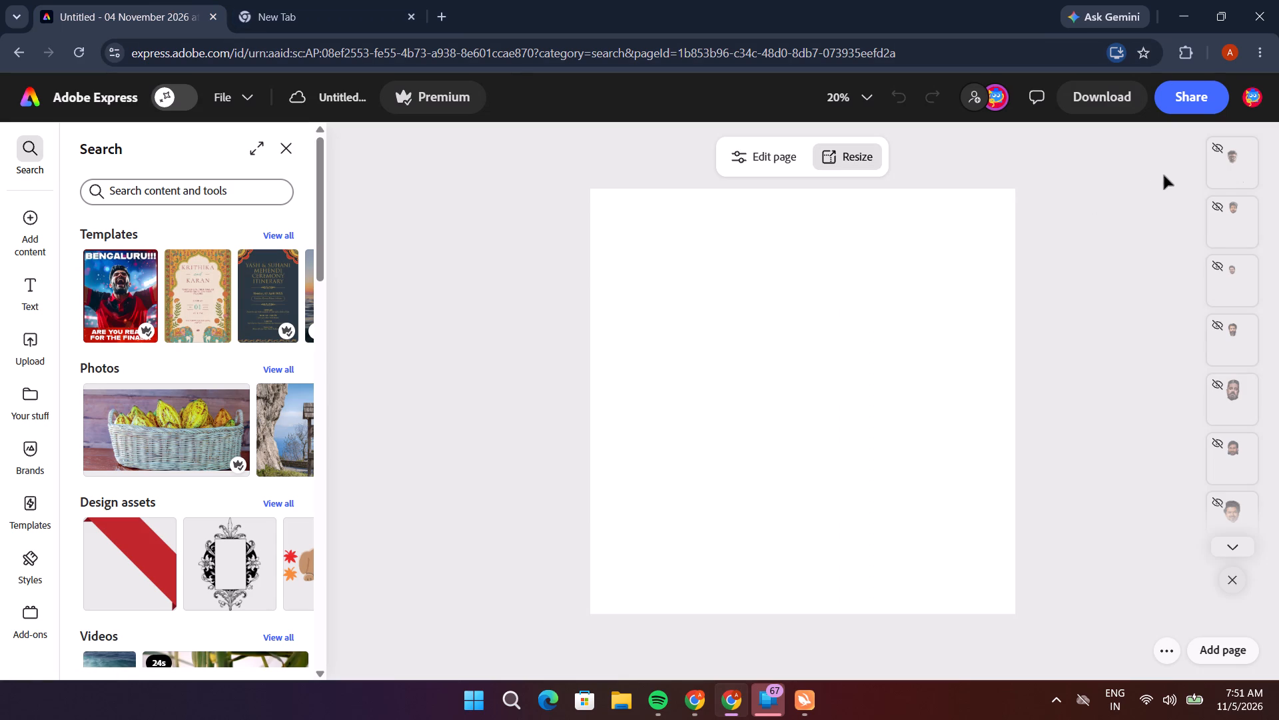
click(1214, 156)
click(1216, 150)
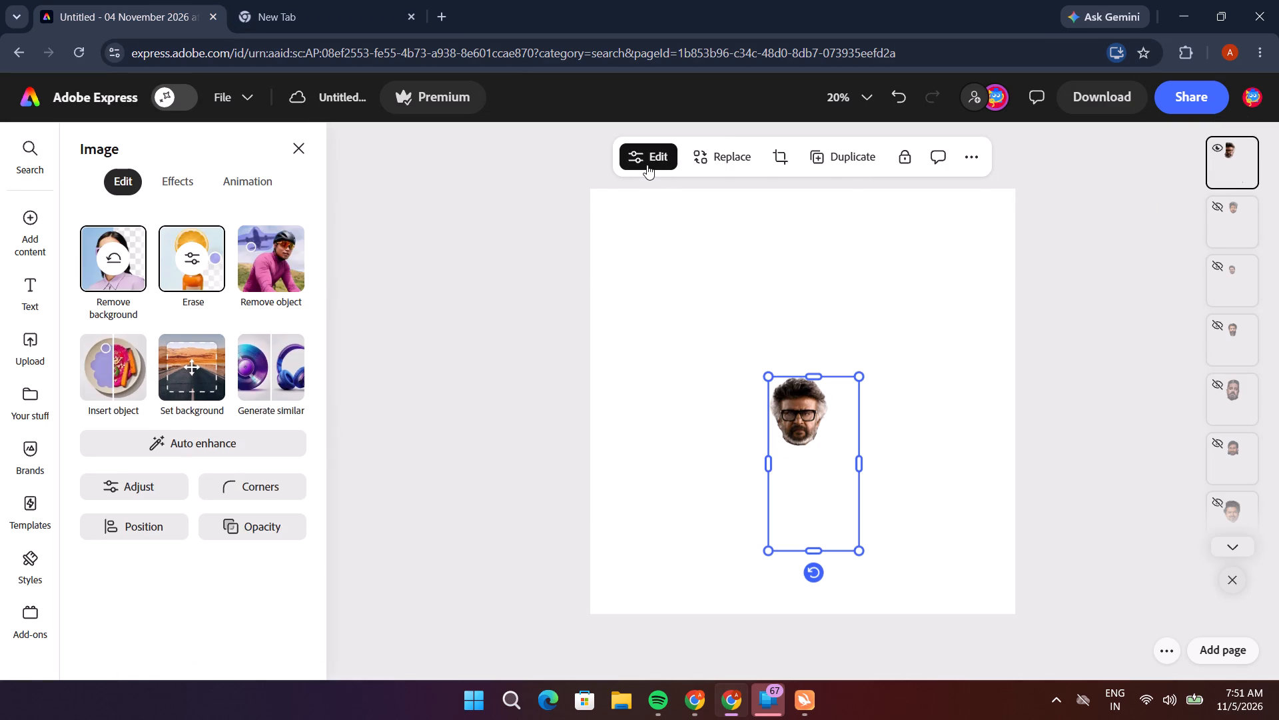
Look through the Edit, Effects and Animation options for the face cutout with glasses.
click(647, 165)
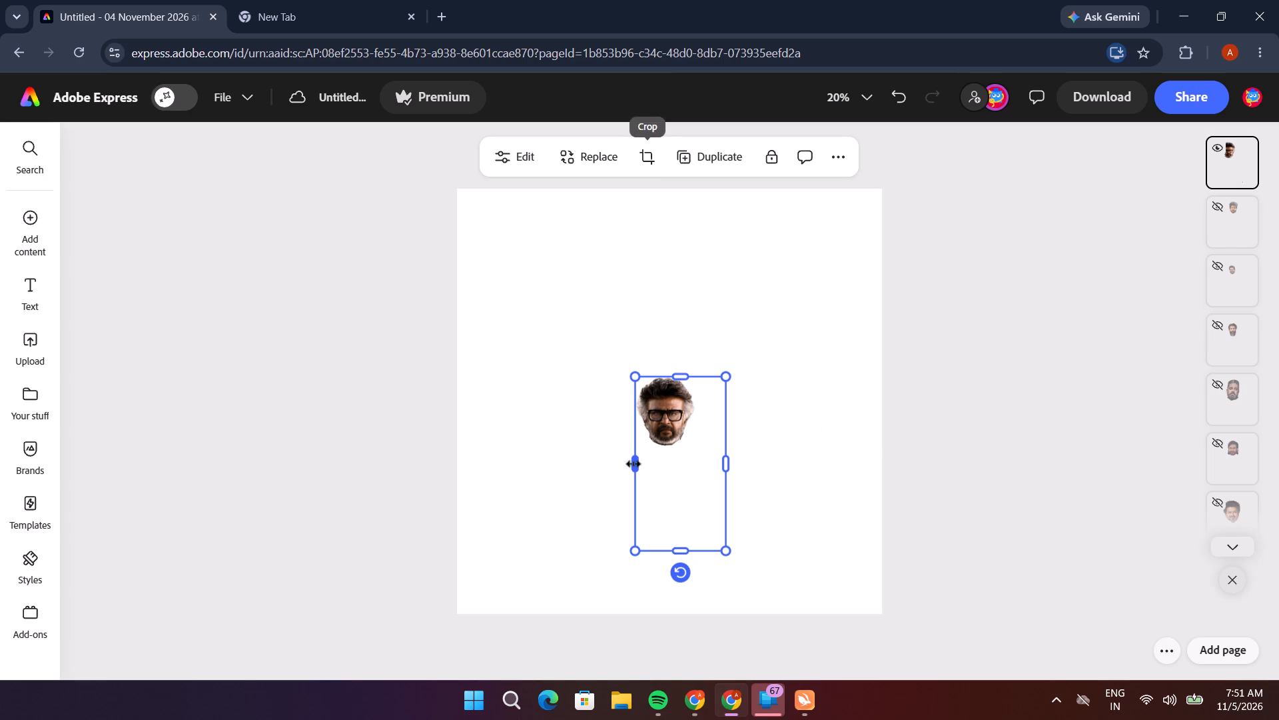
click(676, 430)
click(673, 427)
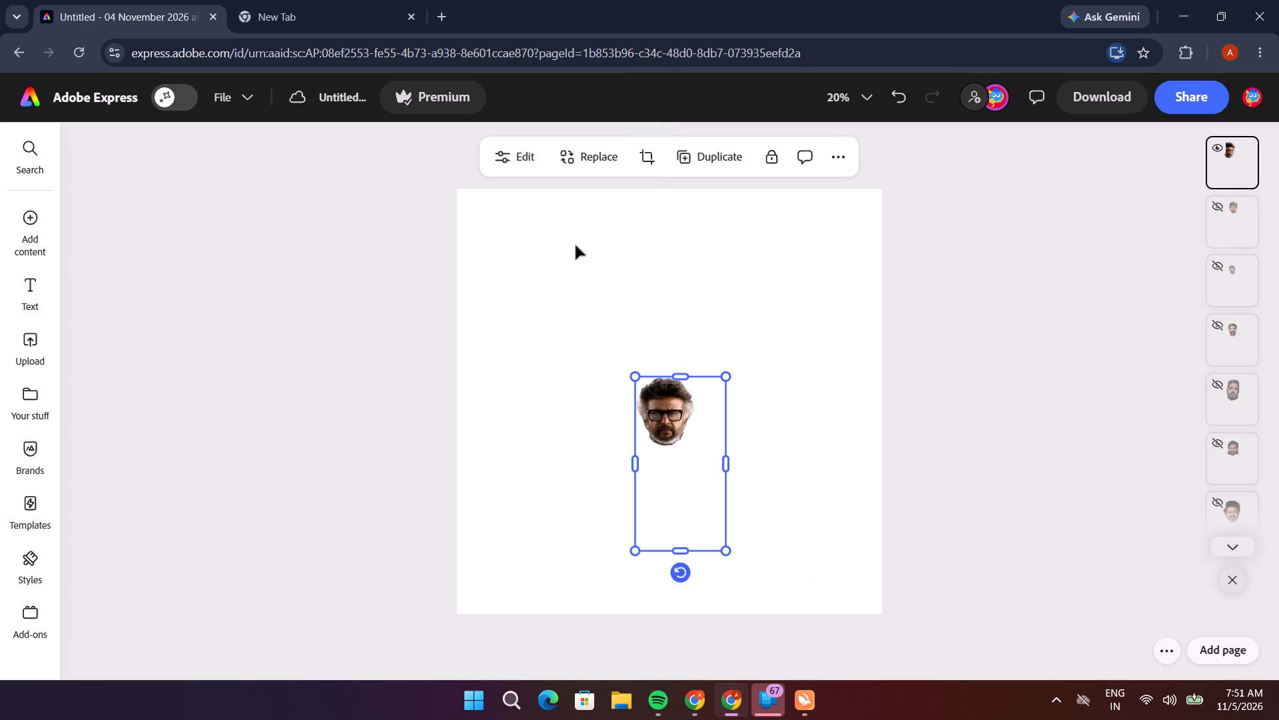
click(520, 155)
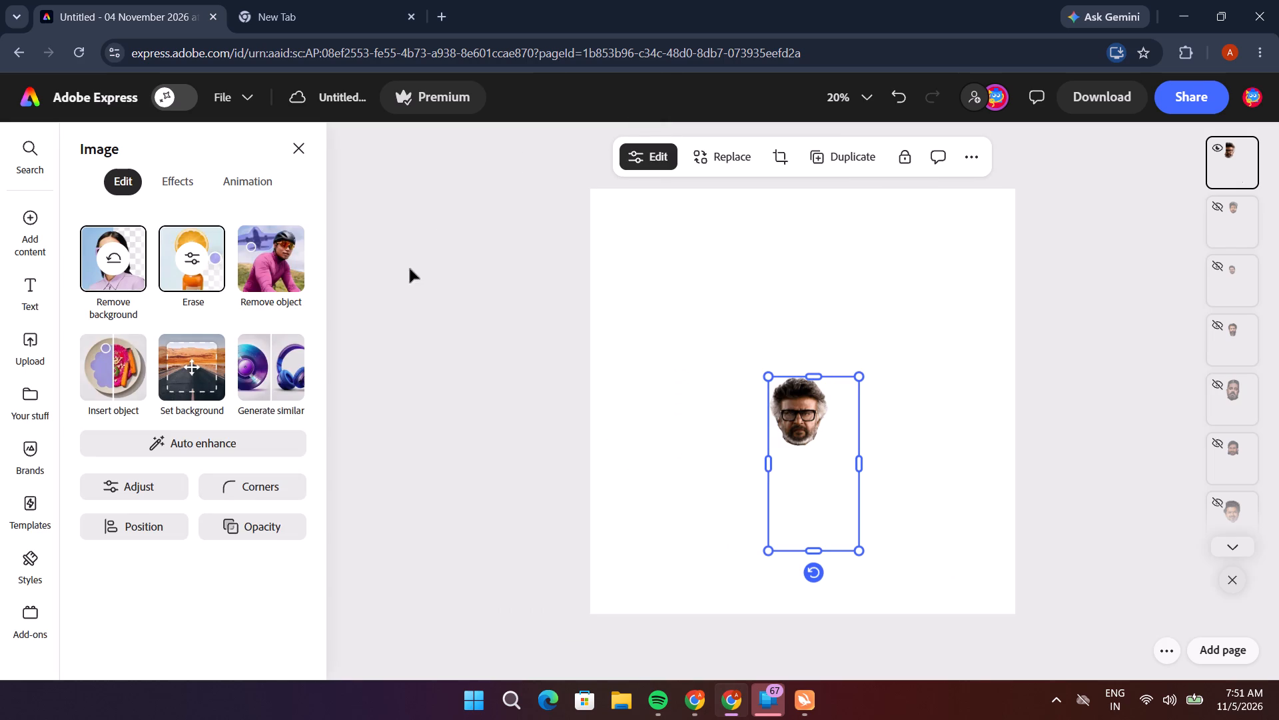
click(222, 185)
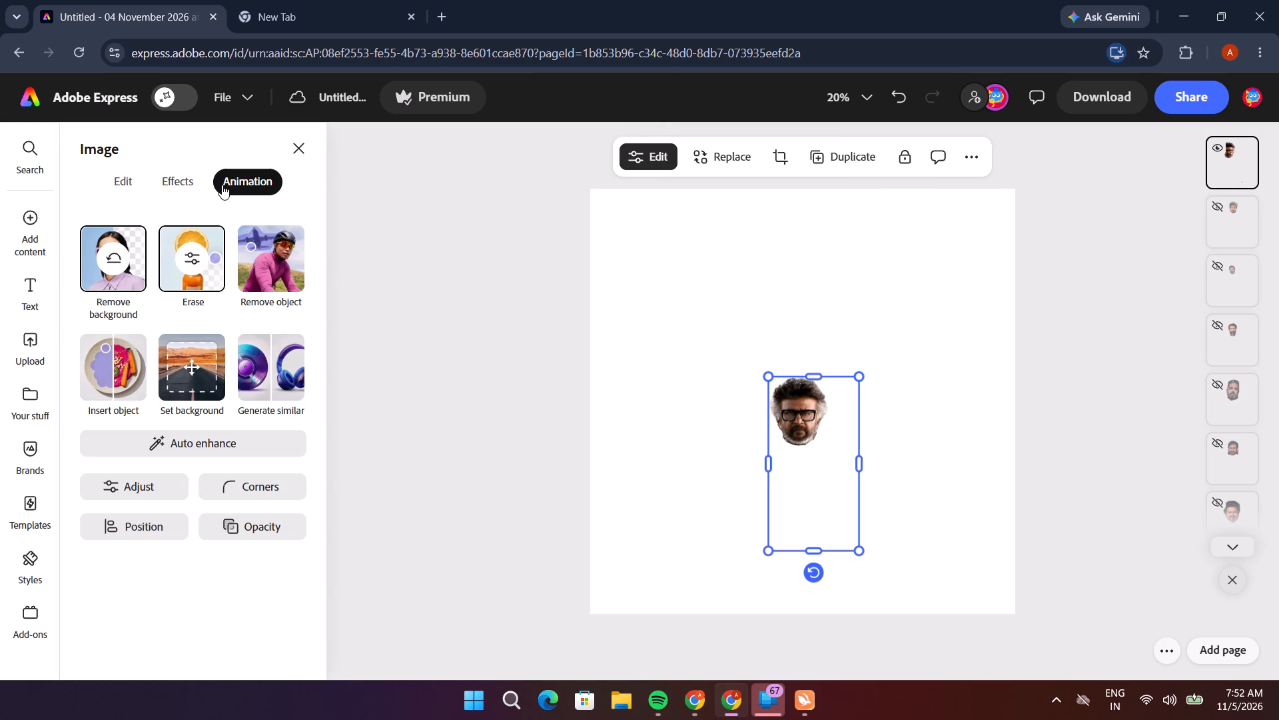
click(173, 187)
click(109, 183)
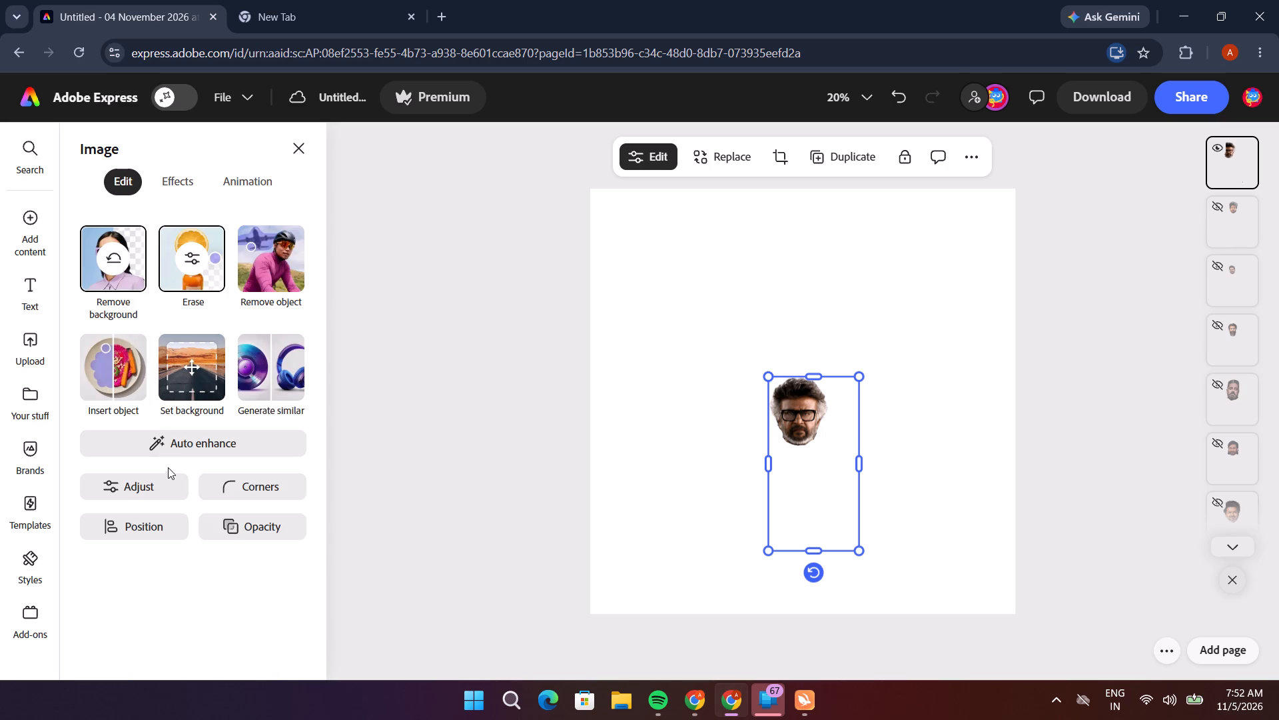
Open the crop options for the face cutout with glasses.
click(802, 424)
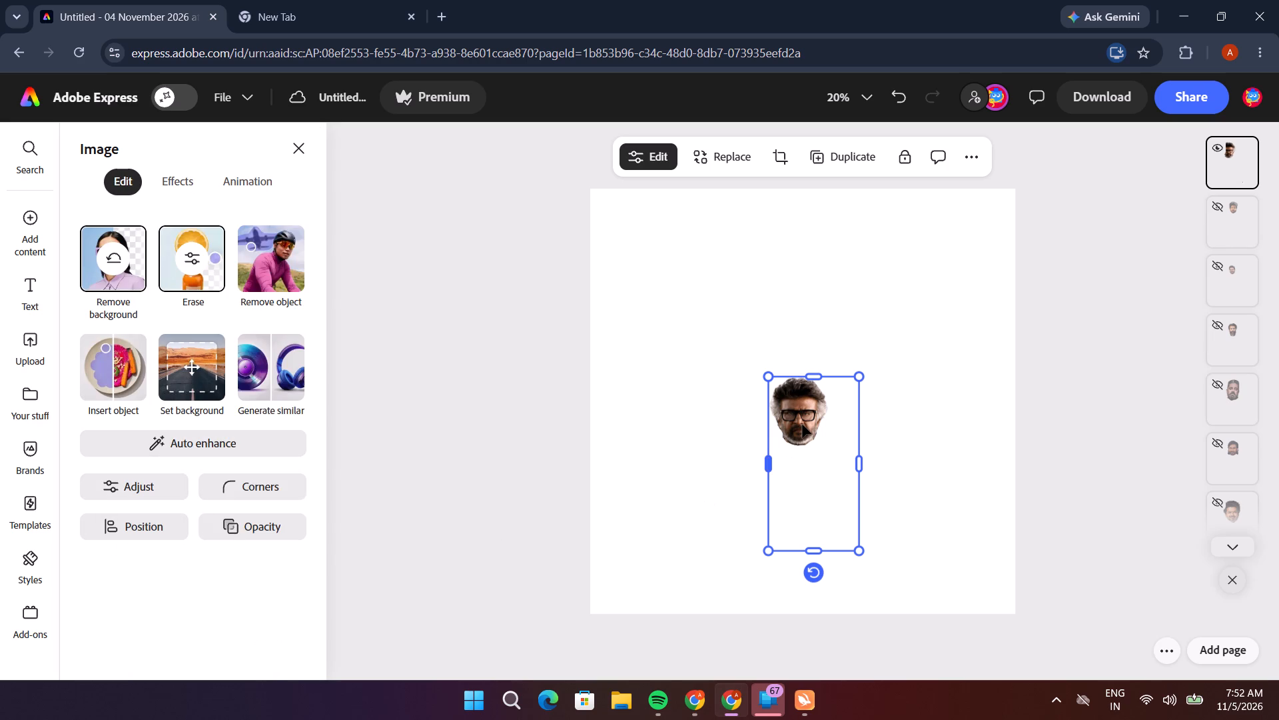
click(802, 424)
double_click(802, 424)
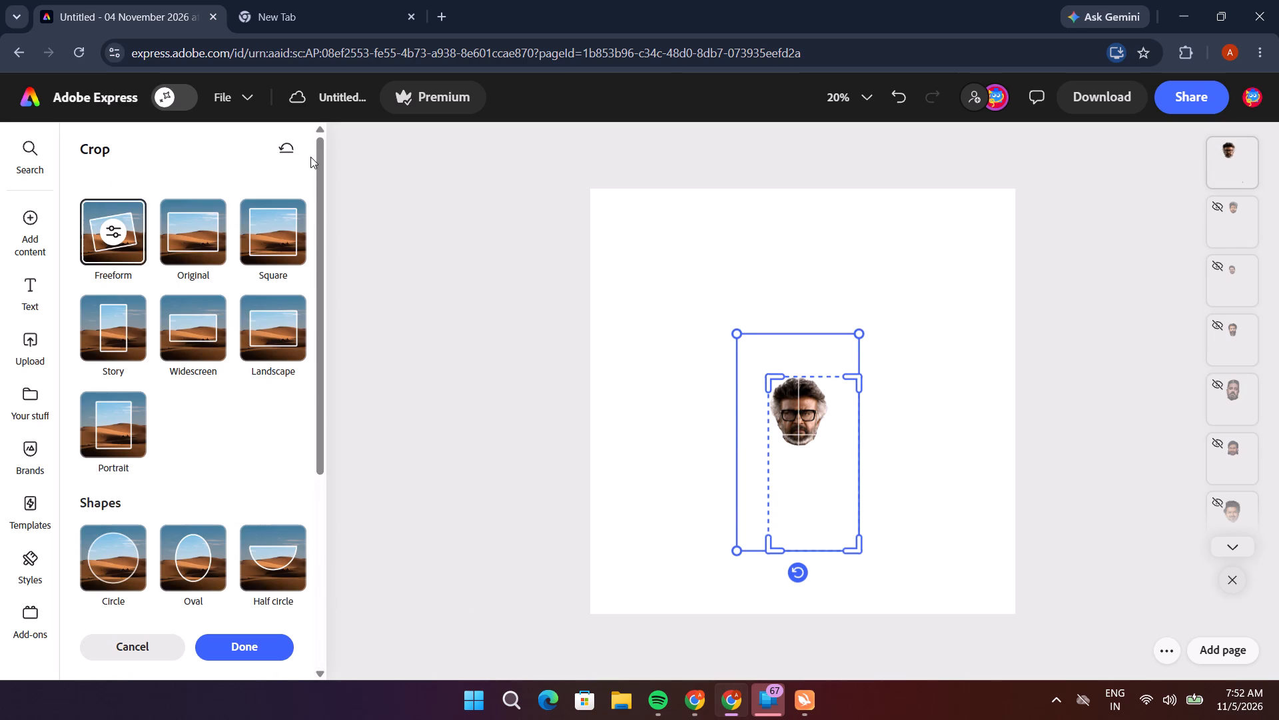
Switch to the empty new browser tab and activate the Google search box.
click(291, 5)
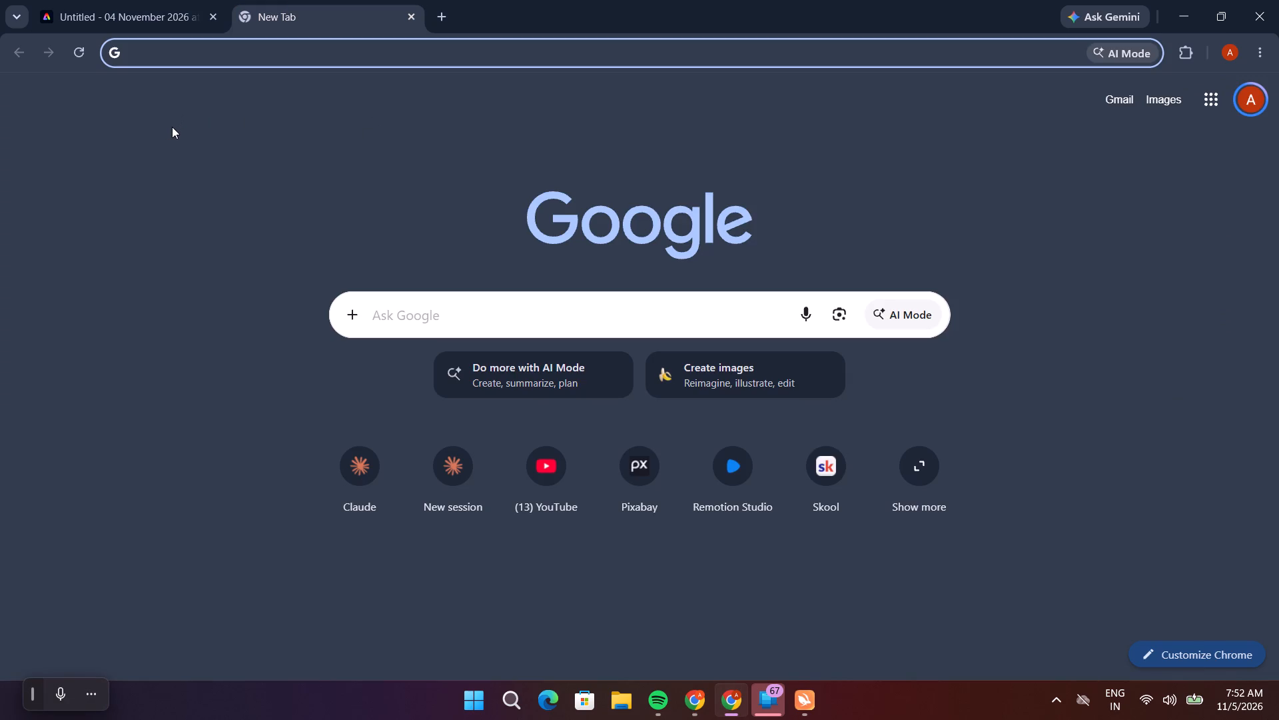
click(724, 313)
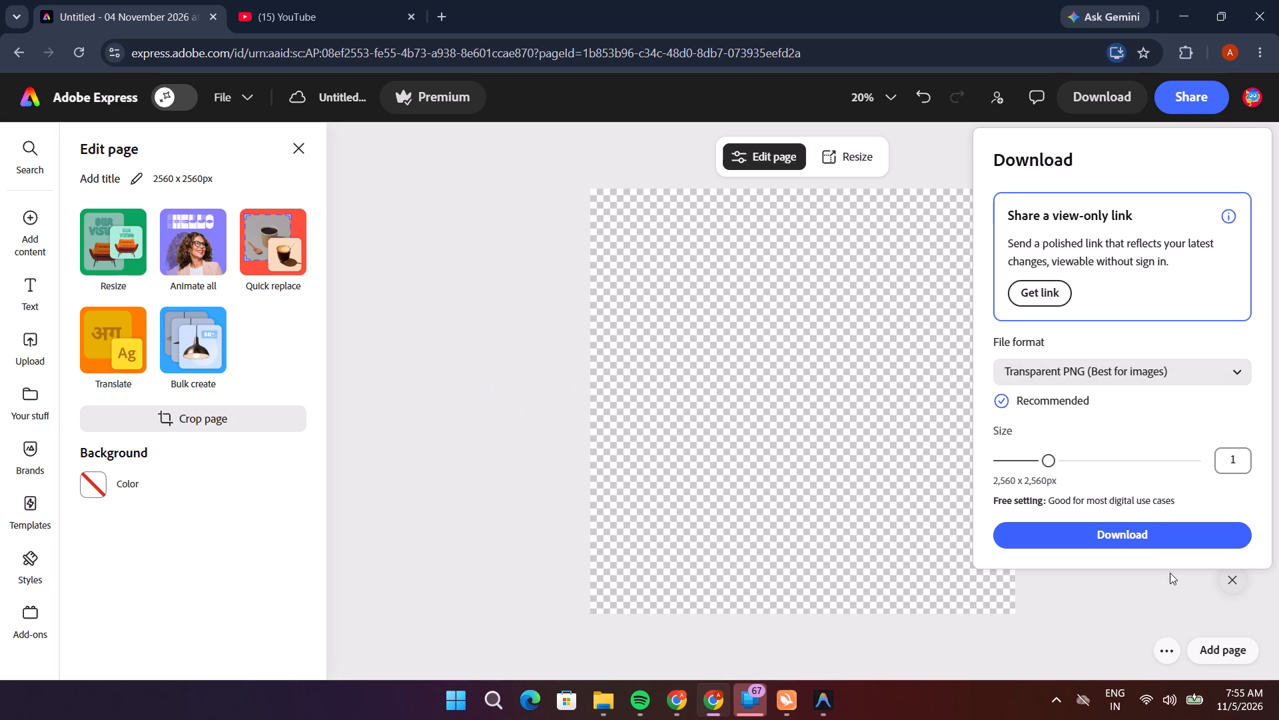
click(1140, 543)
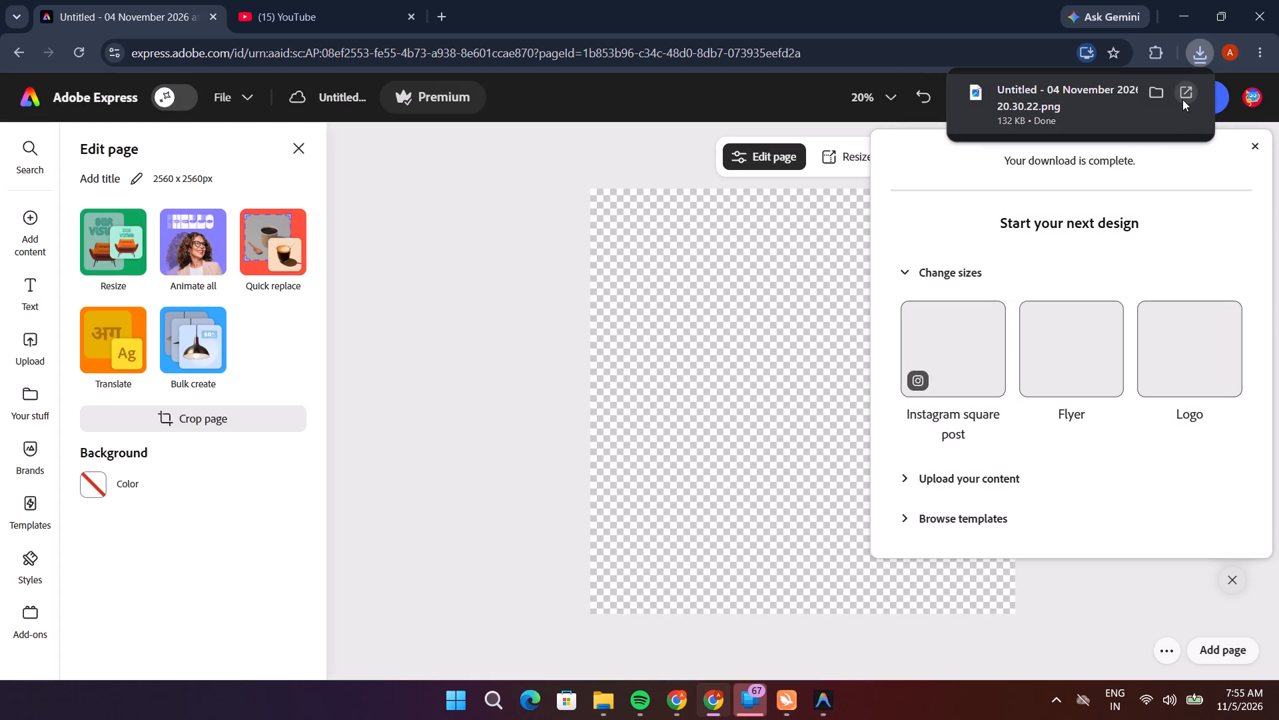
Open the downloaded PNG in Photos to check it, close it and return to the Adobe Express design.
click(1182, 98)
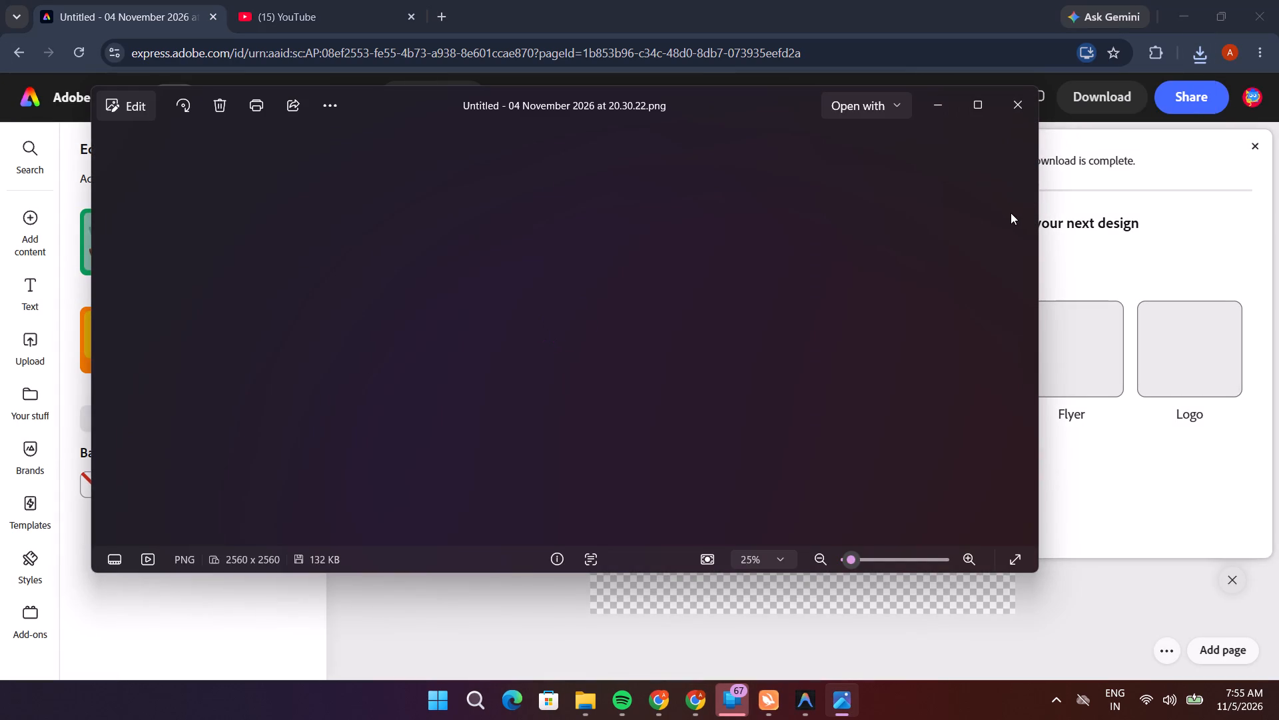
click(1029, 109)
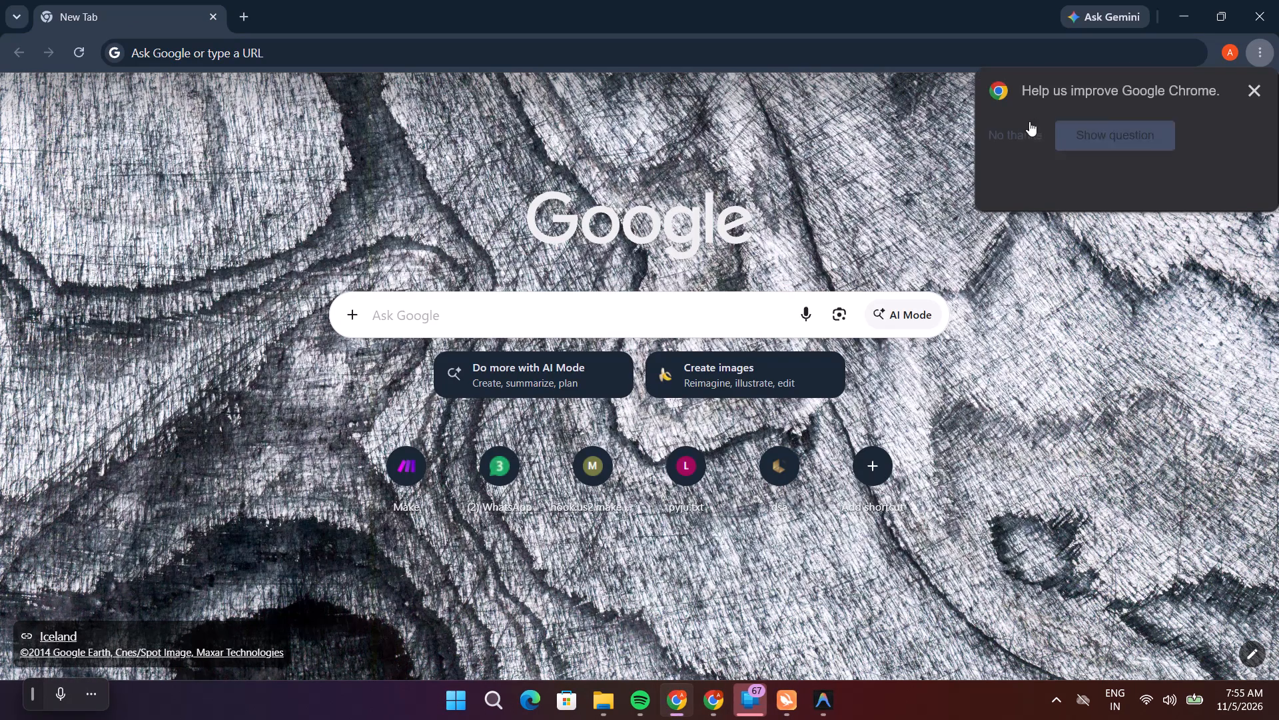
click(709, 693)
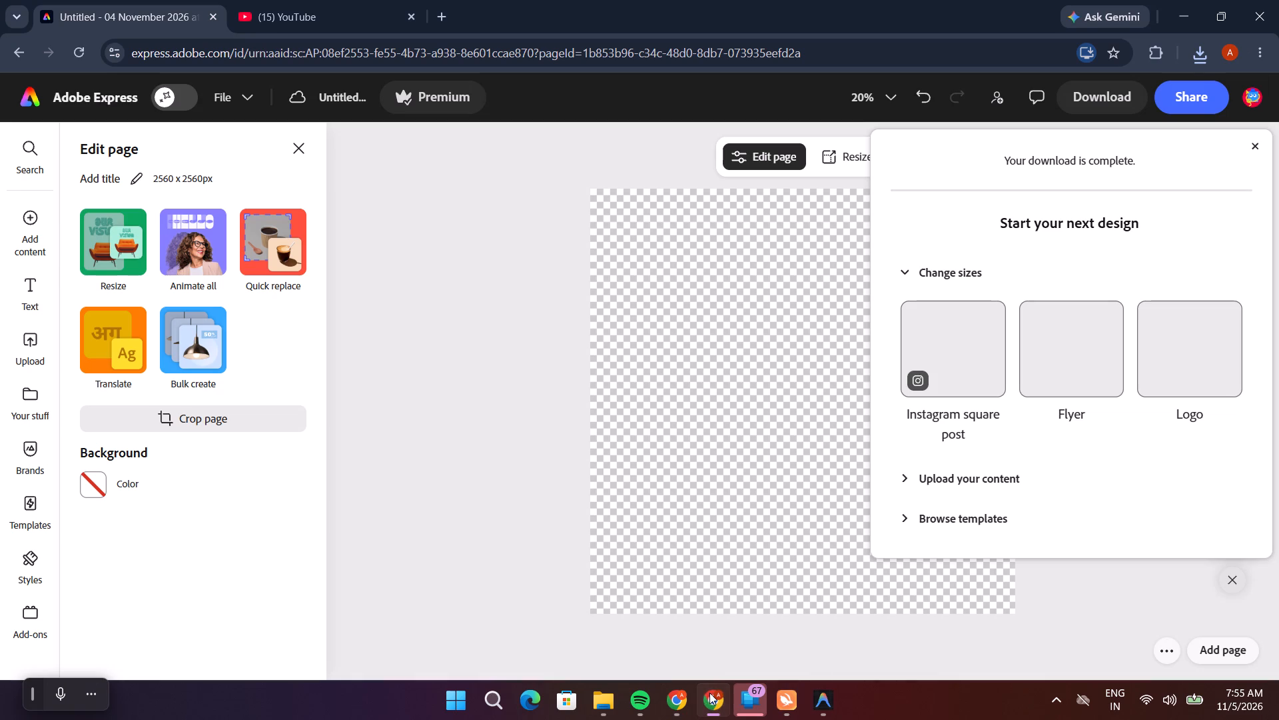
Dismiss the download message, show the first six hidden face layers and move the long-bearded face toward the page's right side.
click(753, 393)
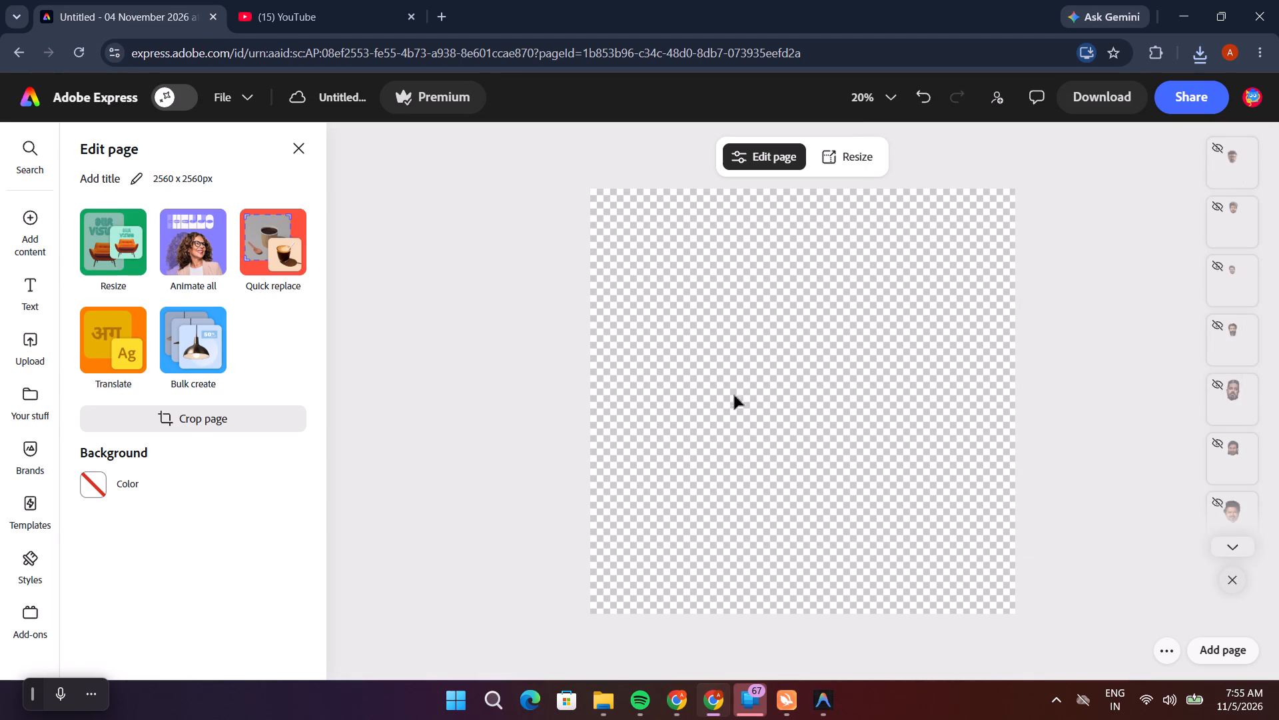
click(1226, 223)
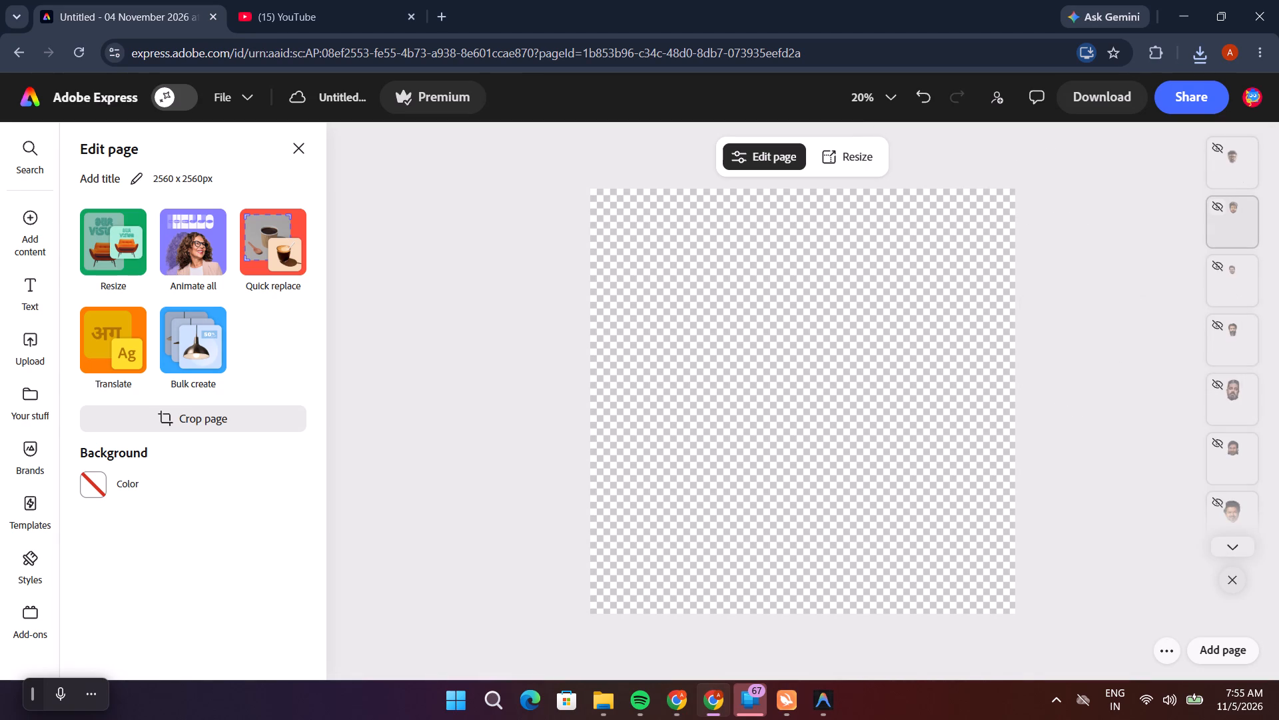
click(1225, 213)
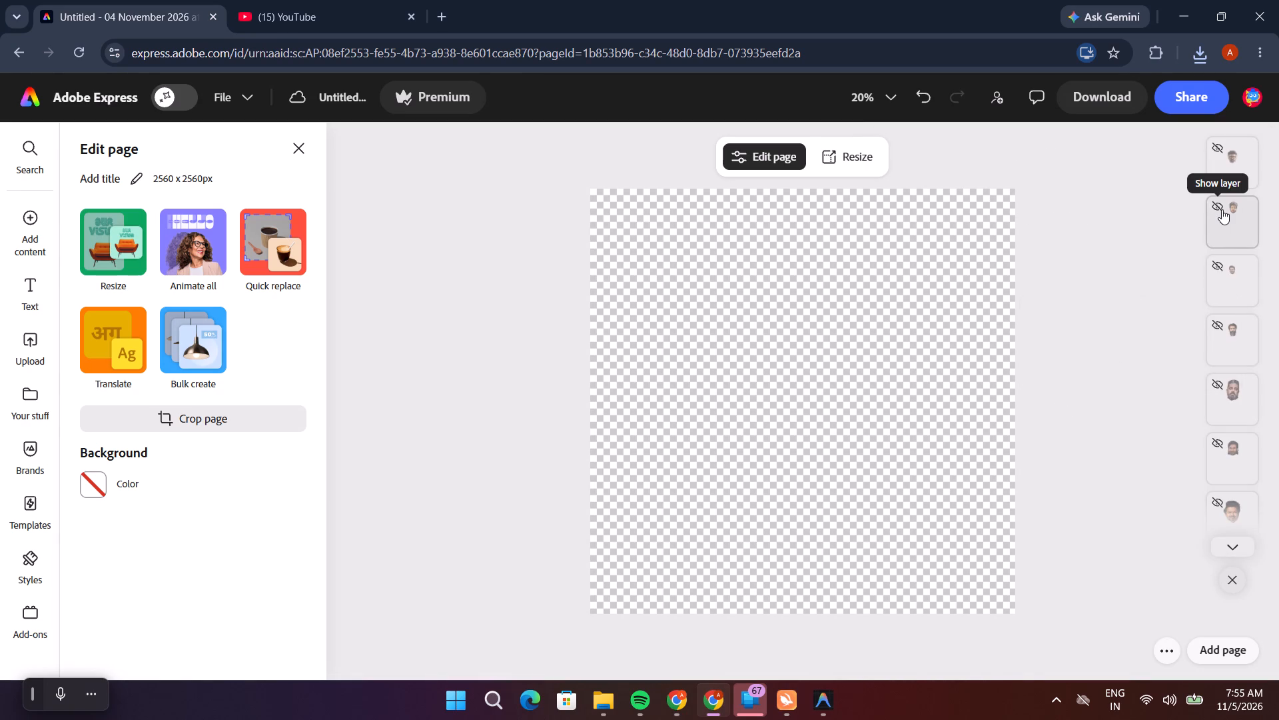
click(1218, 208)
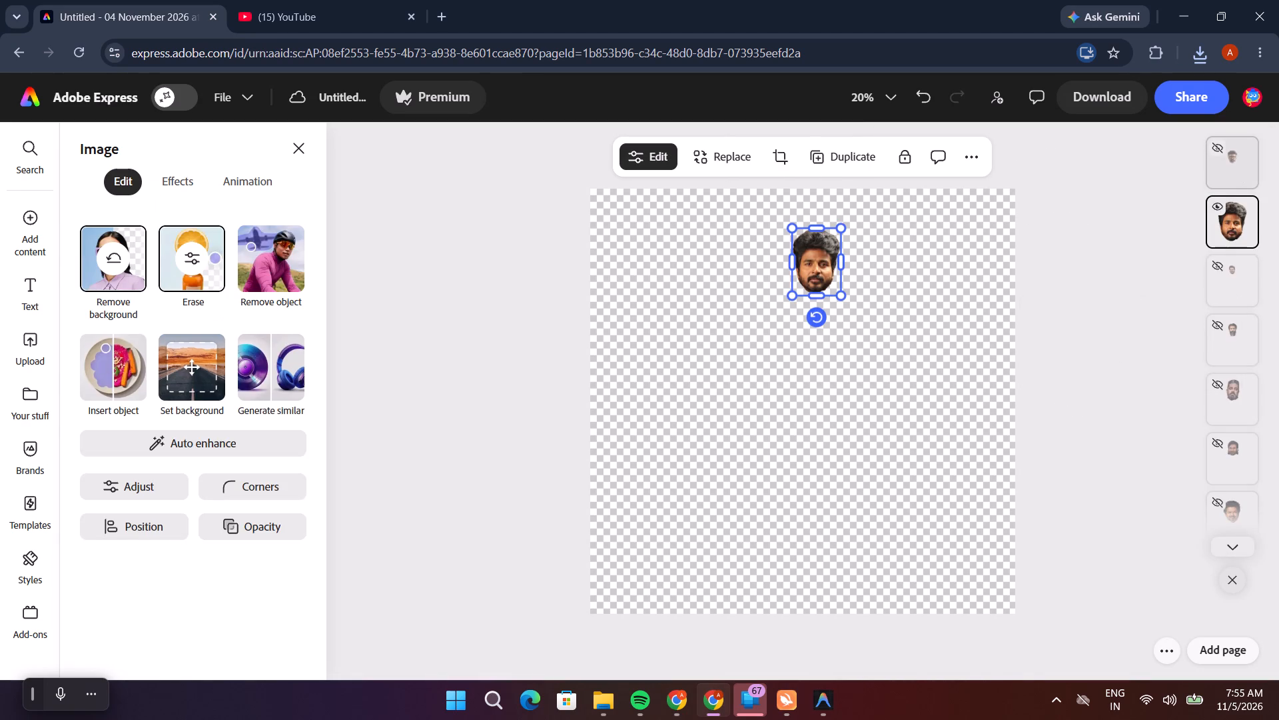
click(1216, 158)
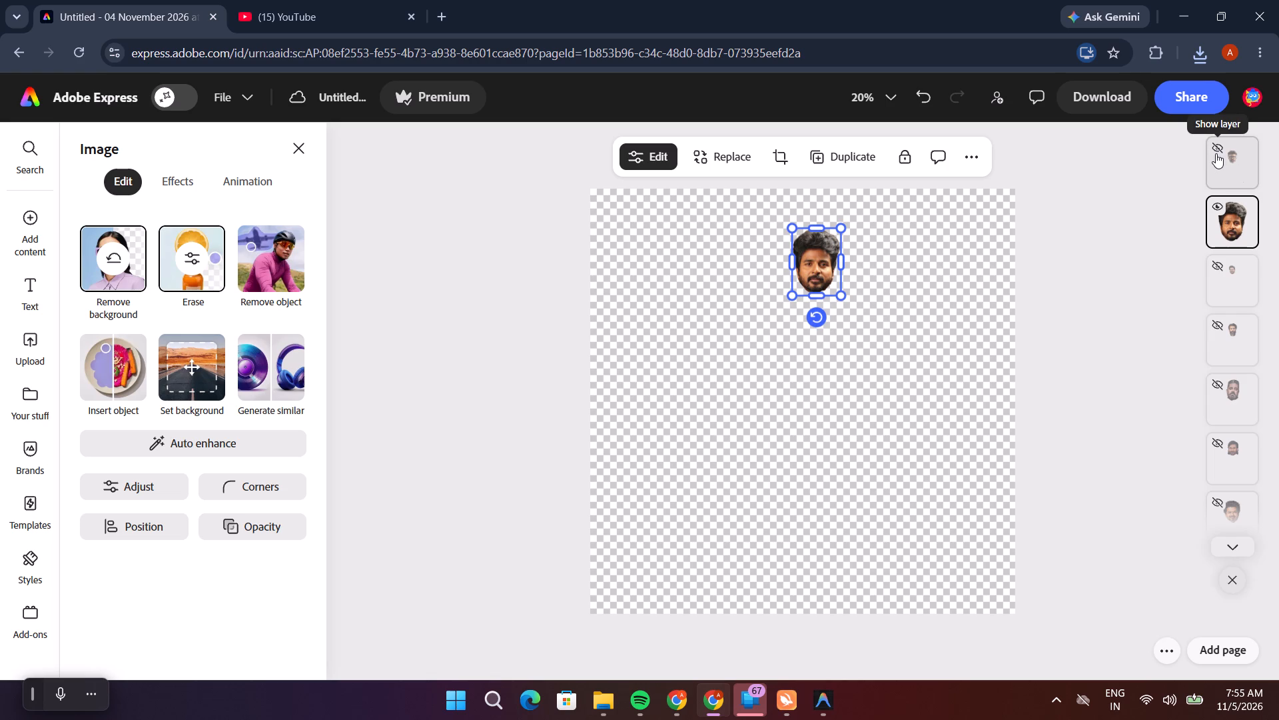
click(1216, 150)
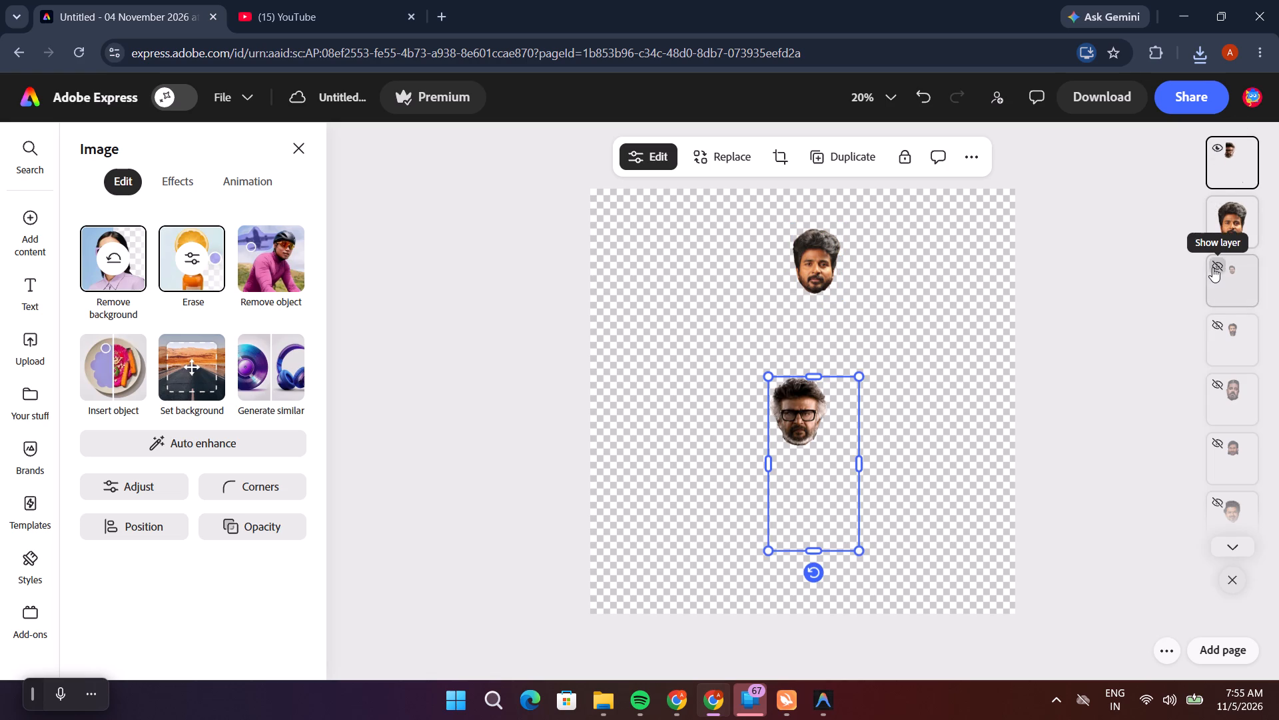
click(1212, 267)
click(1217, 328)
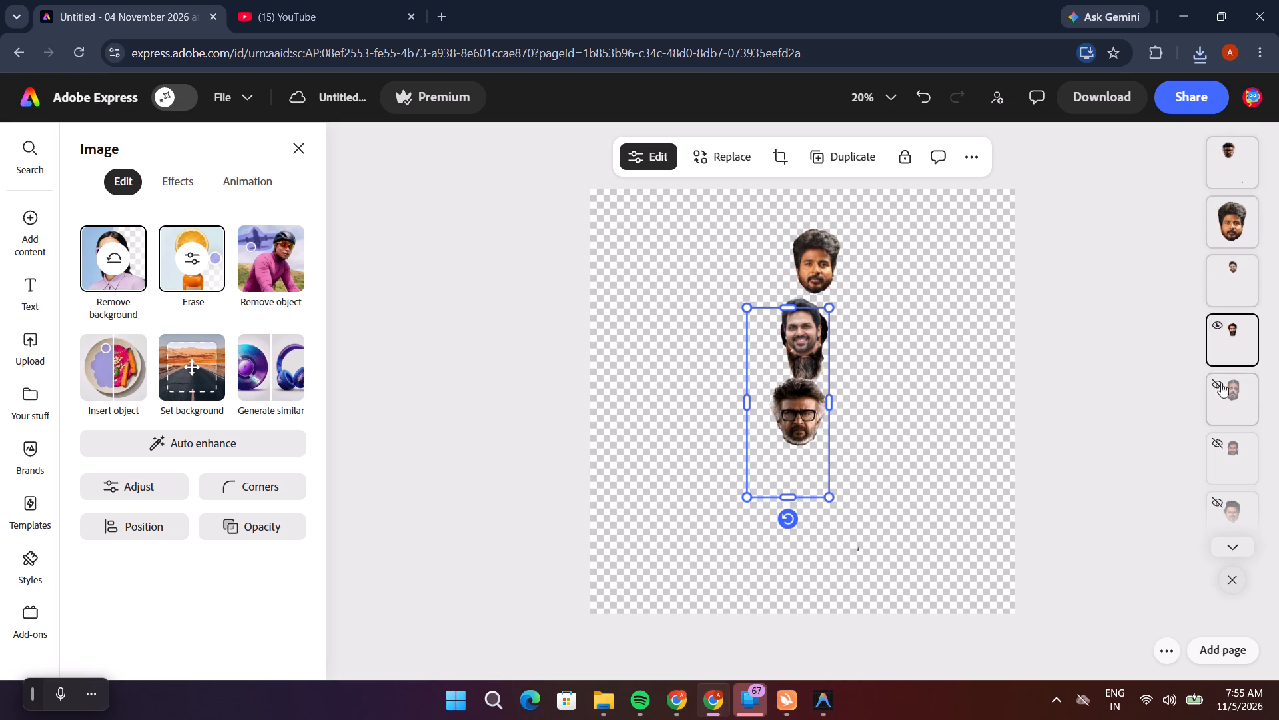
drag(811, 366, 919, 356)
click(1221, 388)
click(1221, 441)
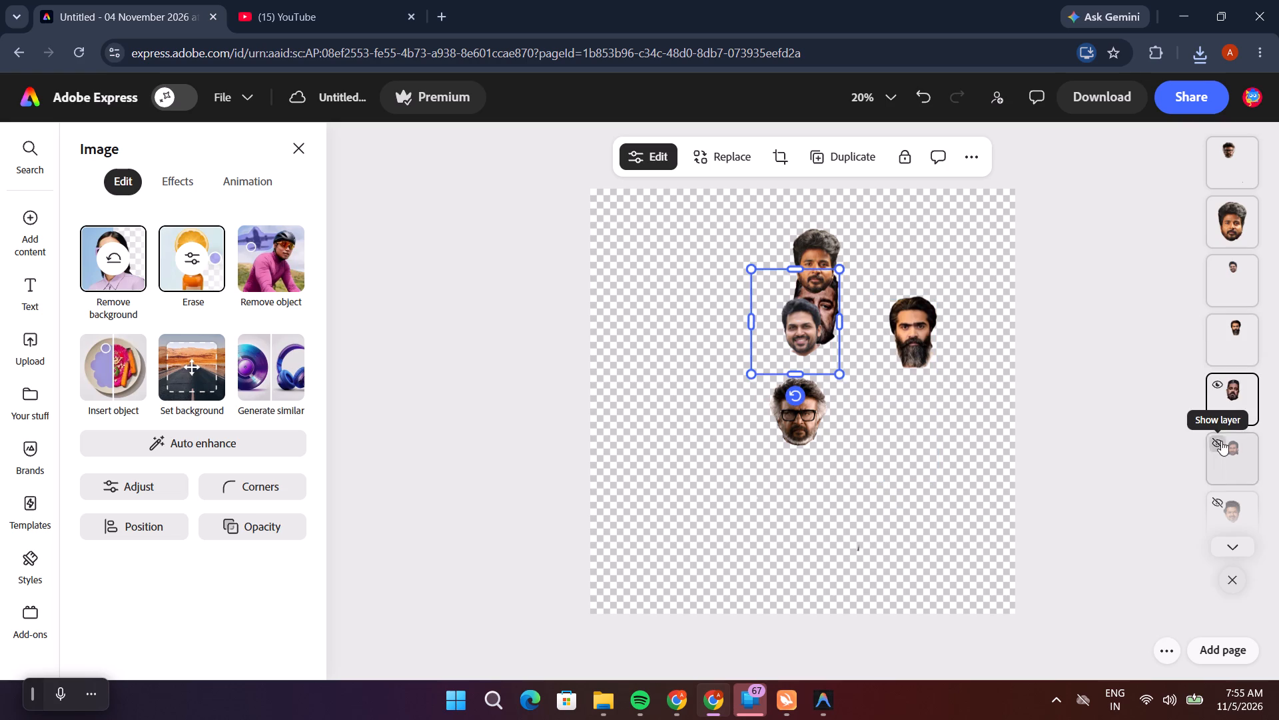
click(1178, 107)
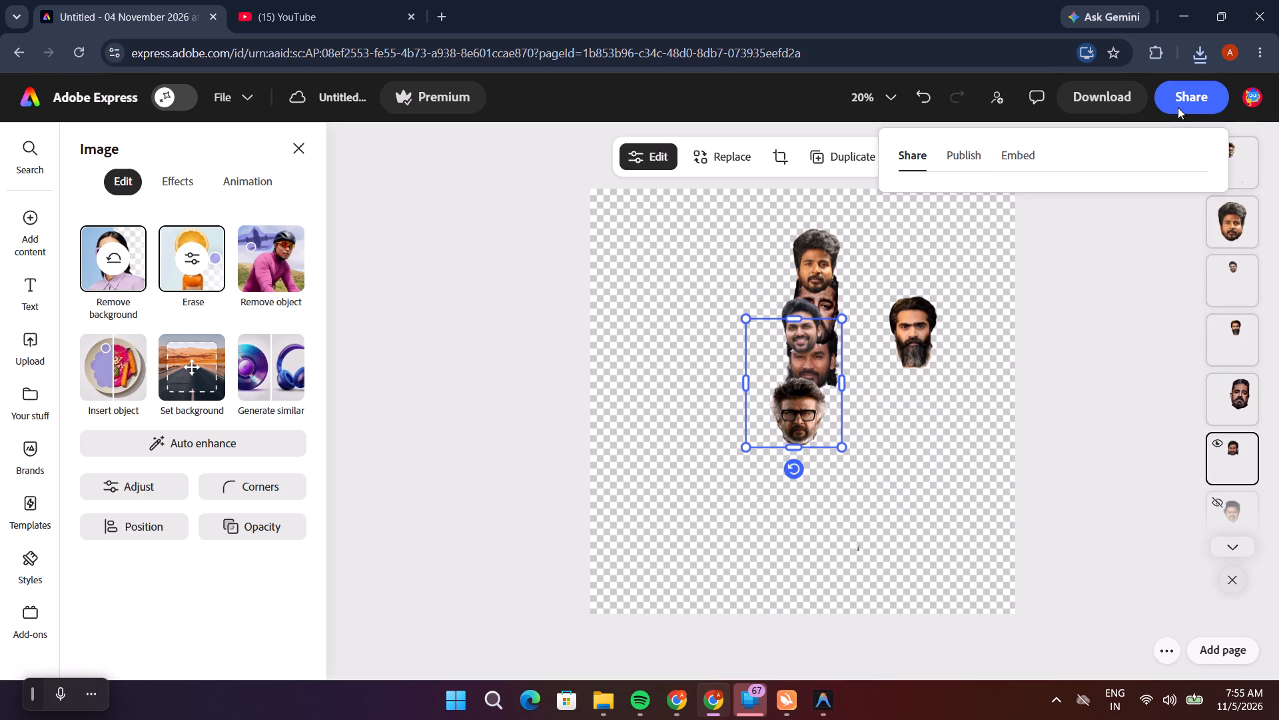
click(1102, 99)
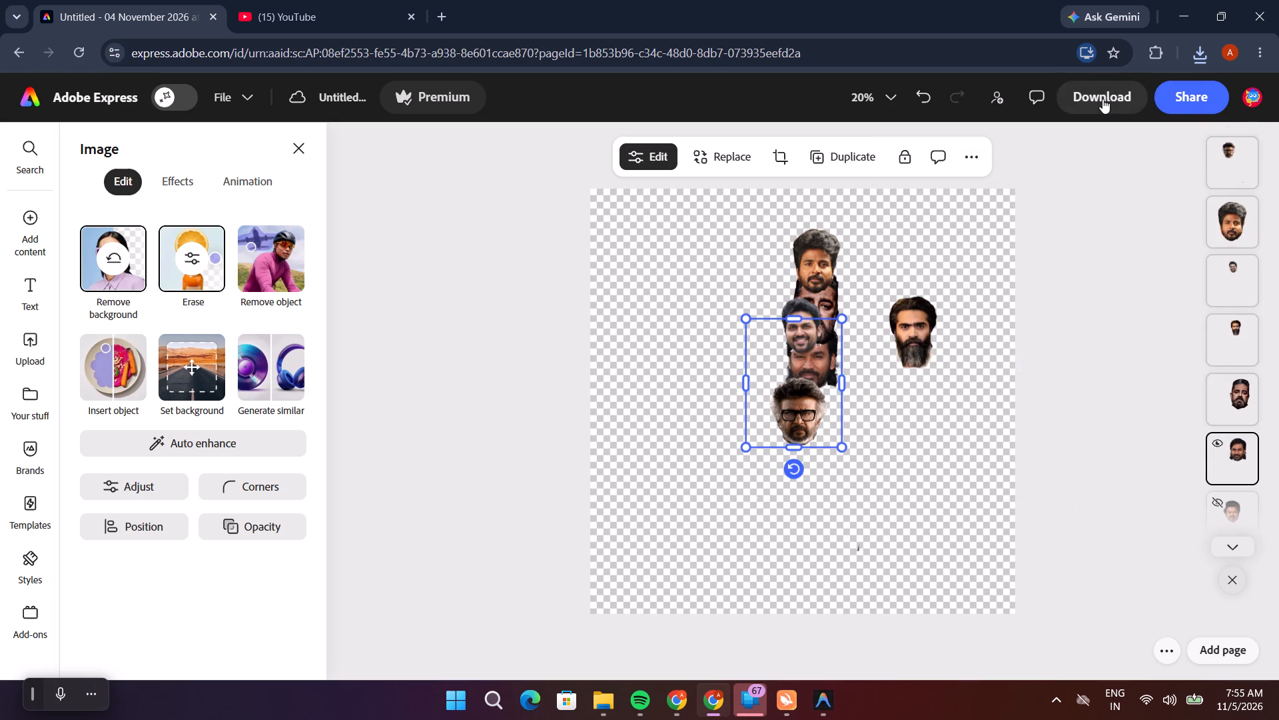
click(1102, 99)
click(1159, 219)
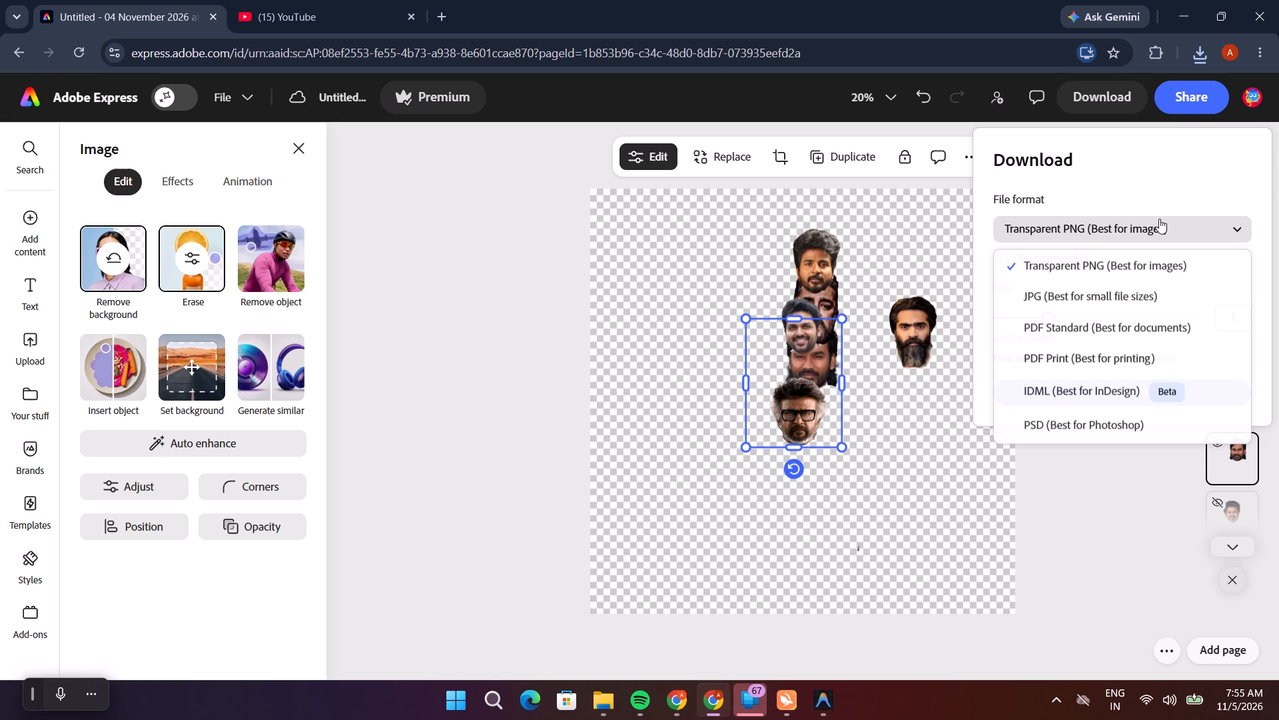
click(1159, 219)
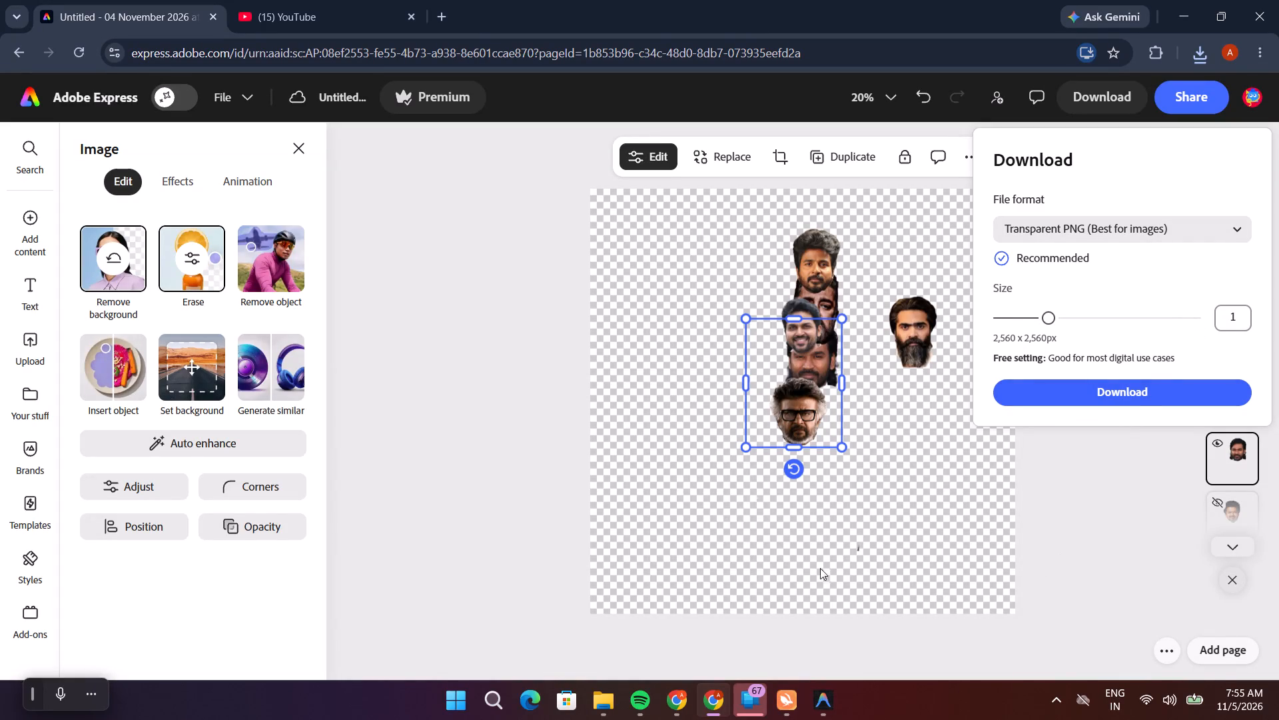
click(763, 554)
Separate the overlapping faces, moving the long-haired one below the long-bearded face, the smiling one left and the topmost one up-left.
drag(791, 415, 819, 429)
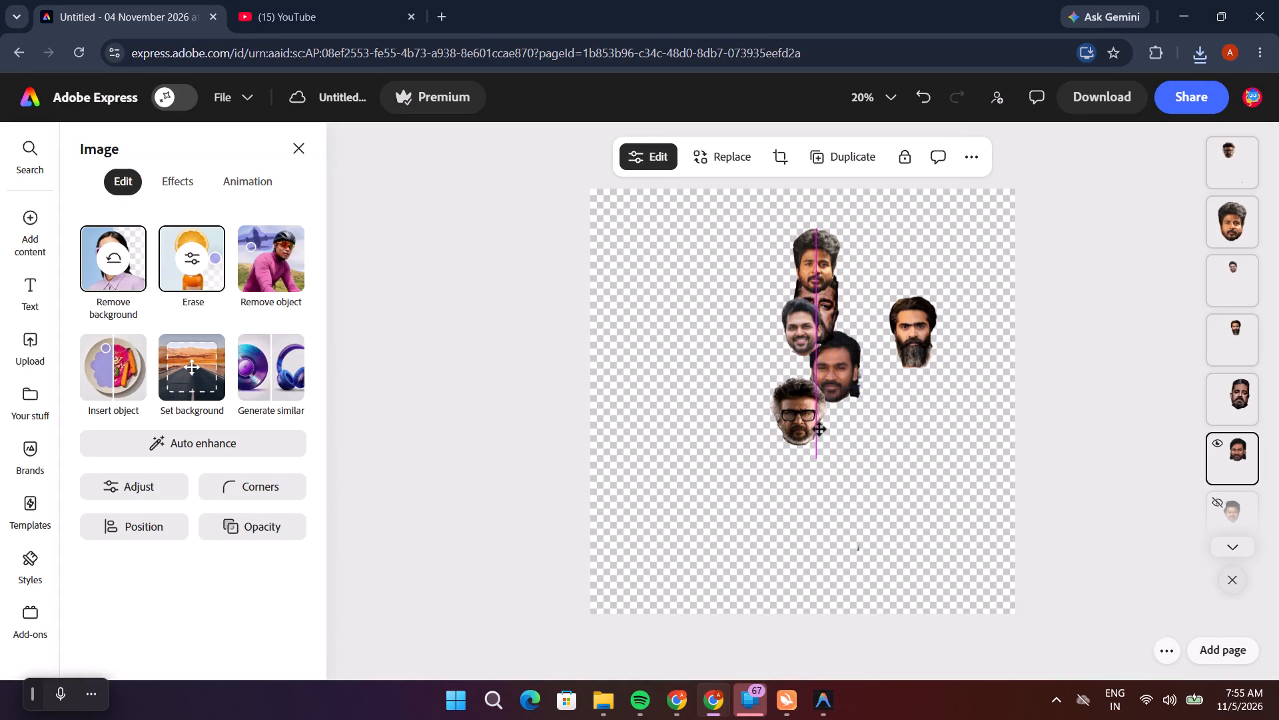
drag(819, 429, 879, 471)
drag(802, 337, 757, 347)
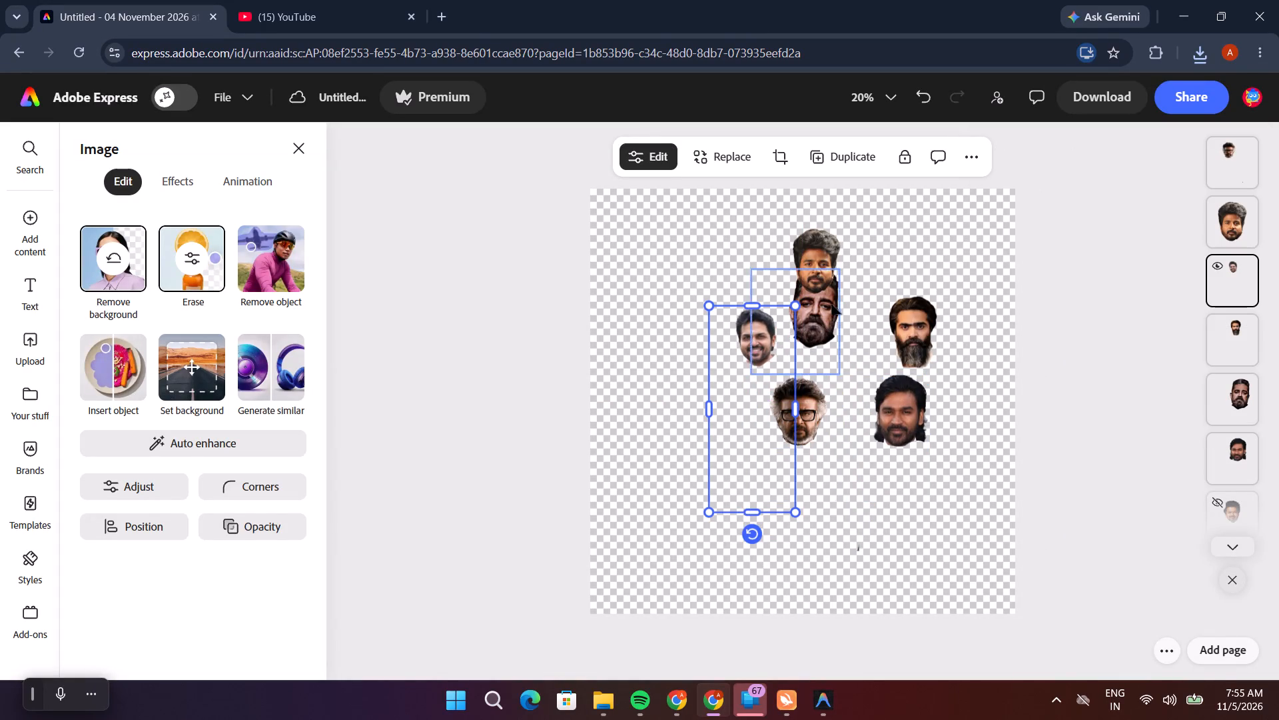
drag(818, 267, 762, 237)
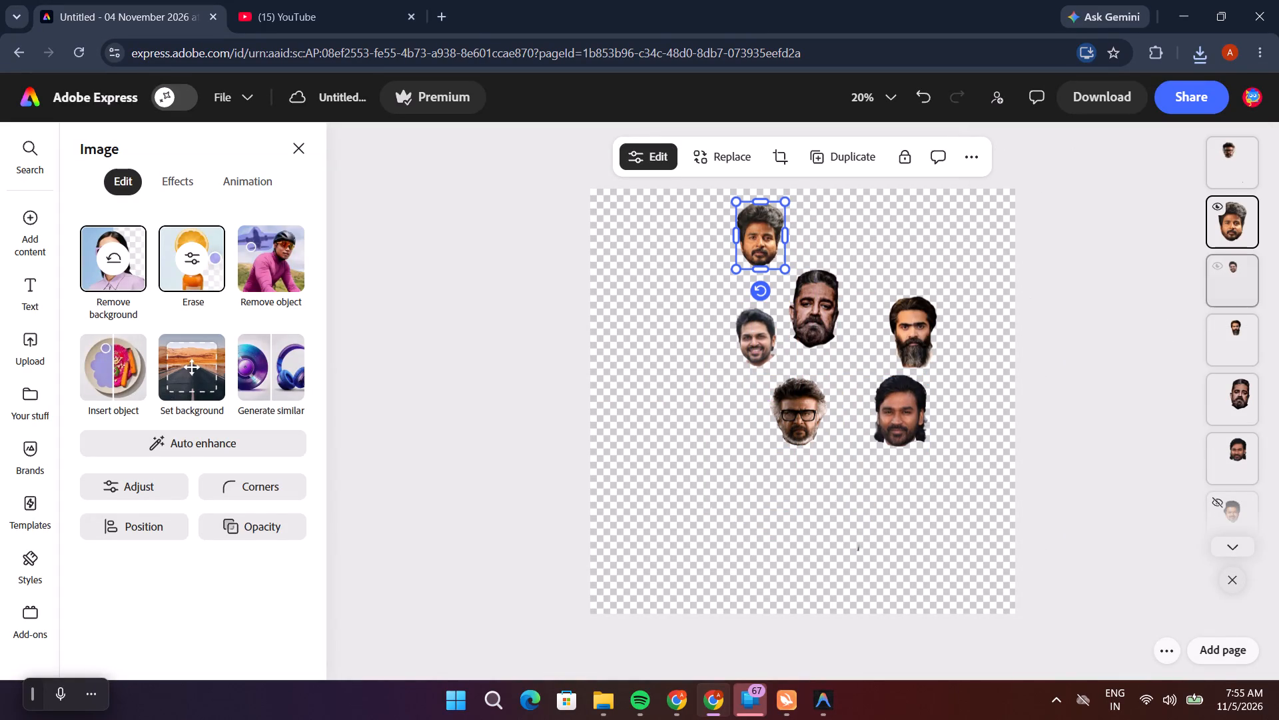
Show the next two hidden face layers, placing the moustached face at the page's left edge and the large face at the bottom centre.
scroll(1240, 399, down, 2)
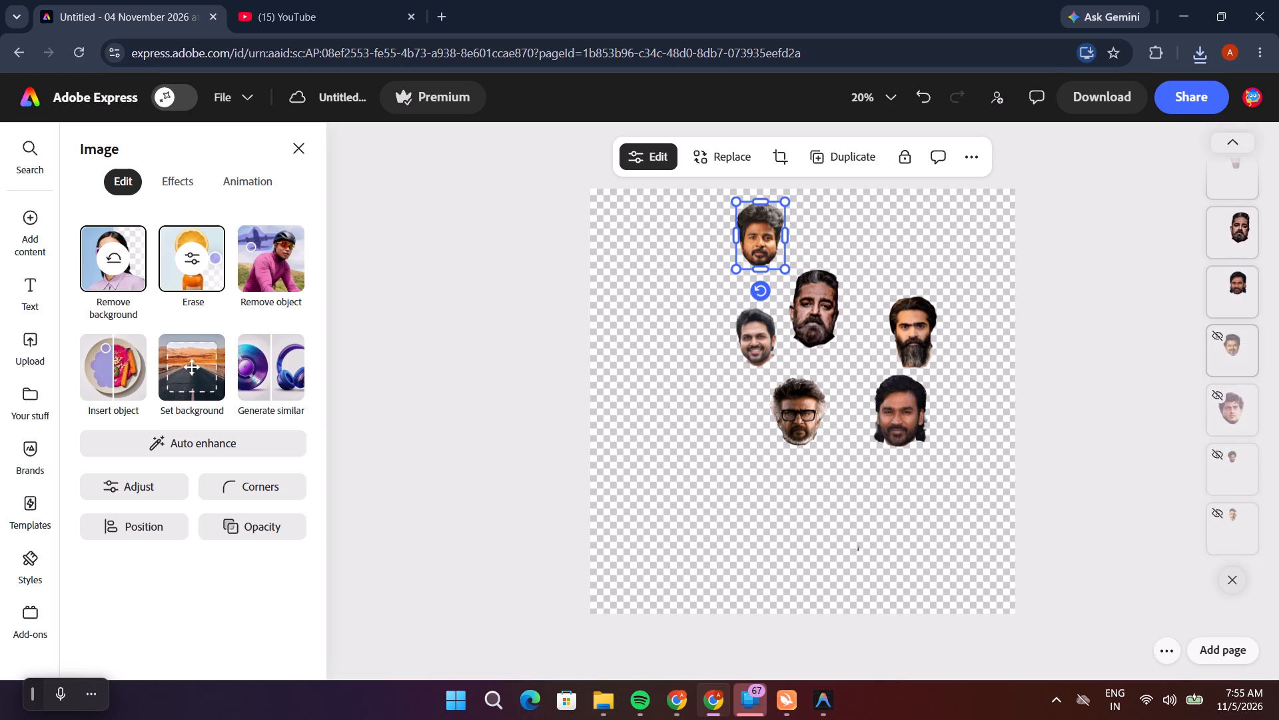
click(1216, 339)
click(1226, 399)
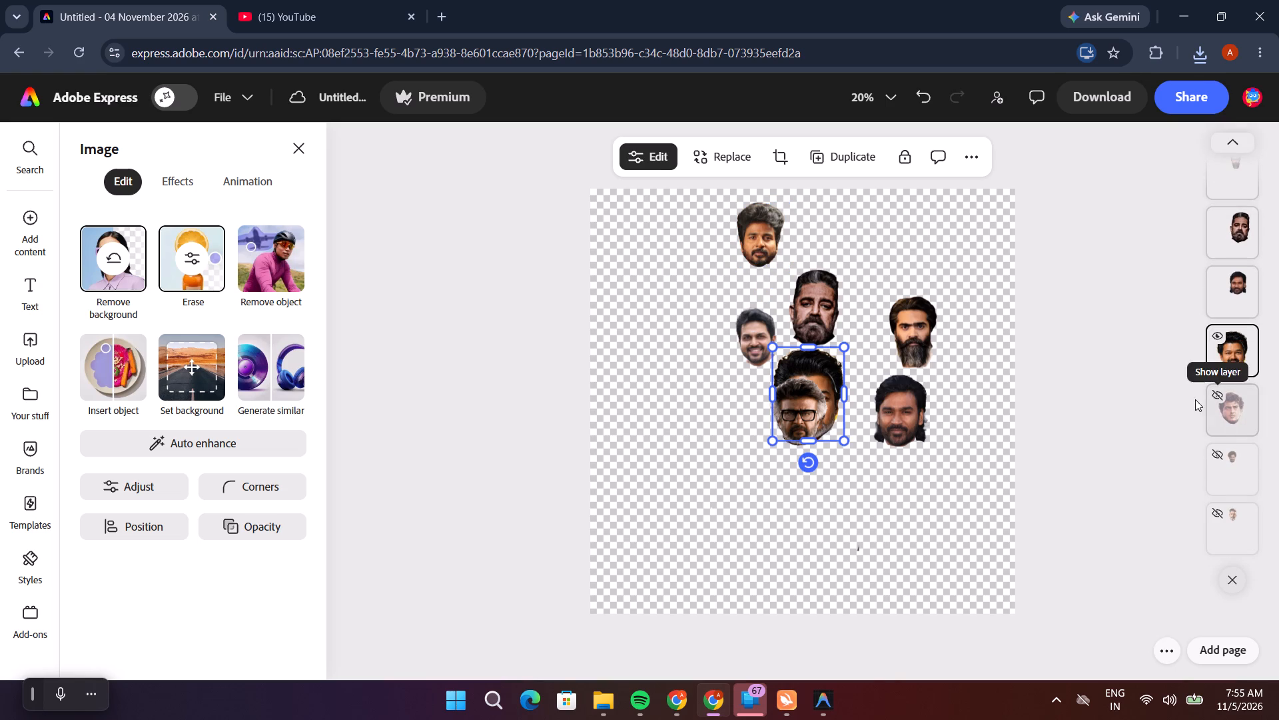
drag(813, 379, 679, 381)
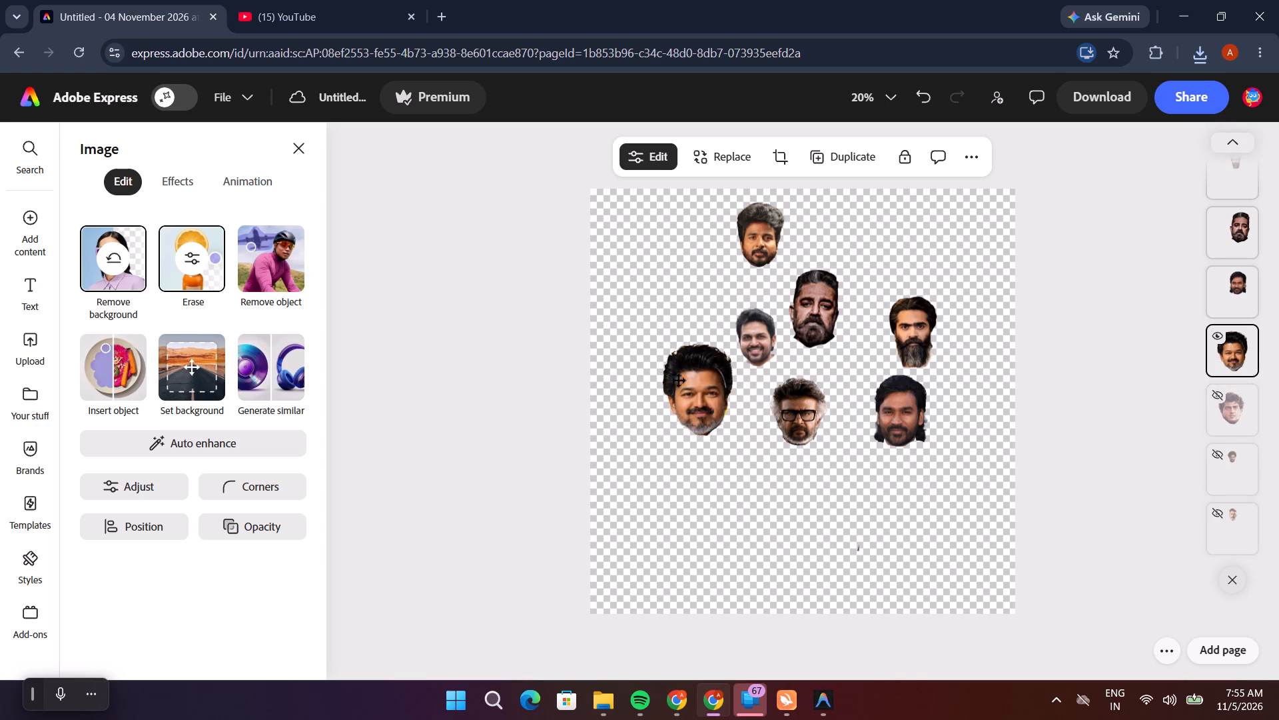
drag(679, 381, 643, 409)
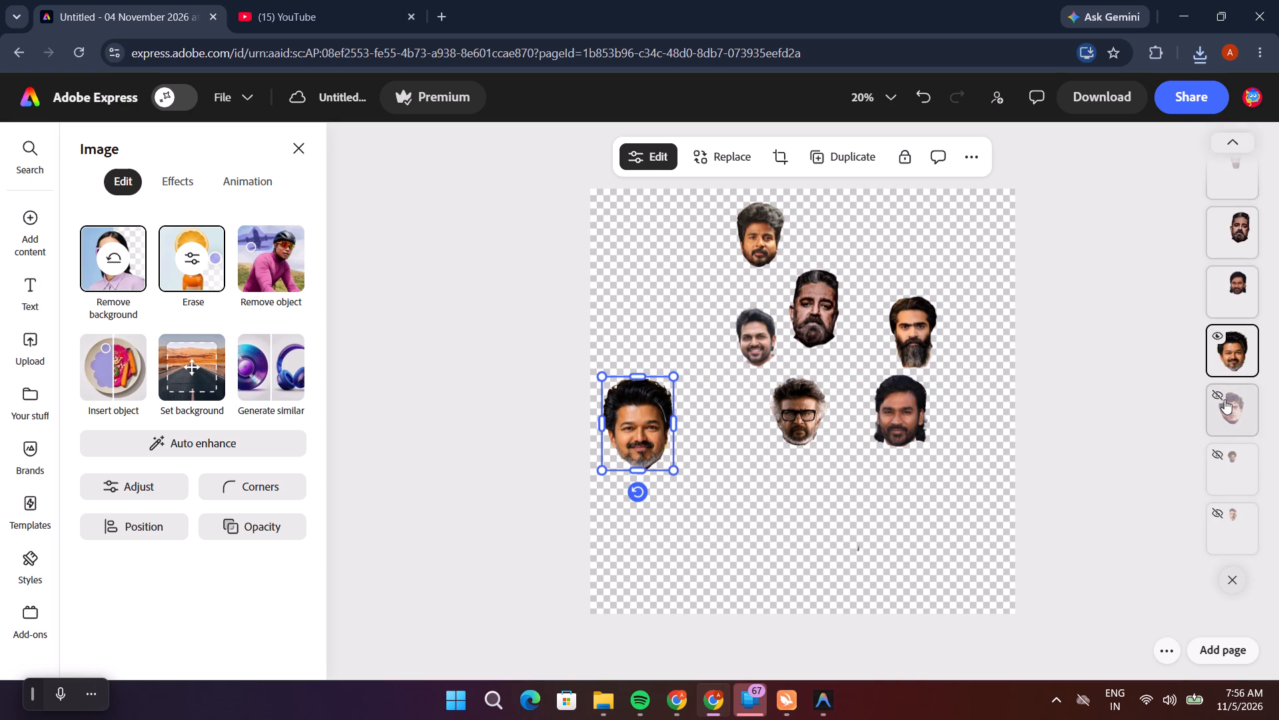
click(1224, 399)
drag(823, 453, 861, 544)
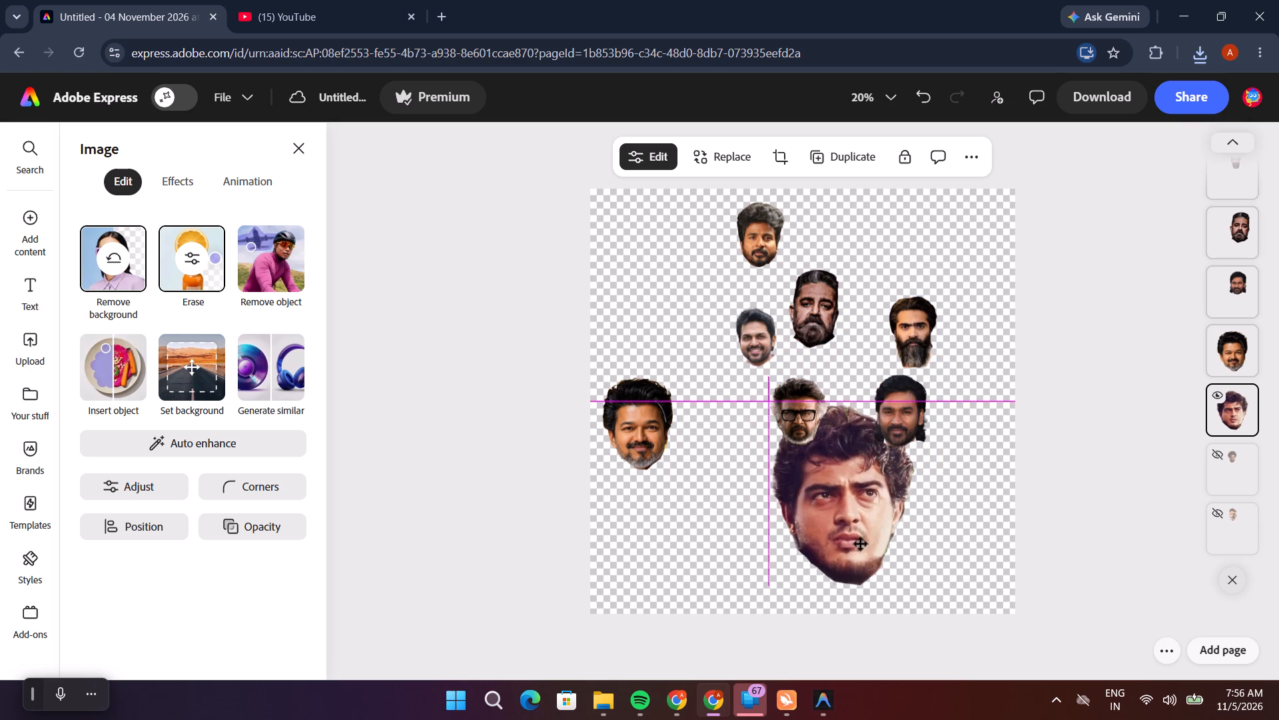
drag(861, 544, 845, 559)
Show the last two hidden face layers, placing the small curly-haired face above the left-edge face and the grey-bearded one near the page's top-right corner.
scroll(843, 547, down, 3)
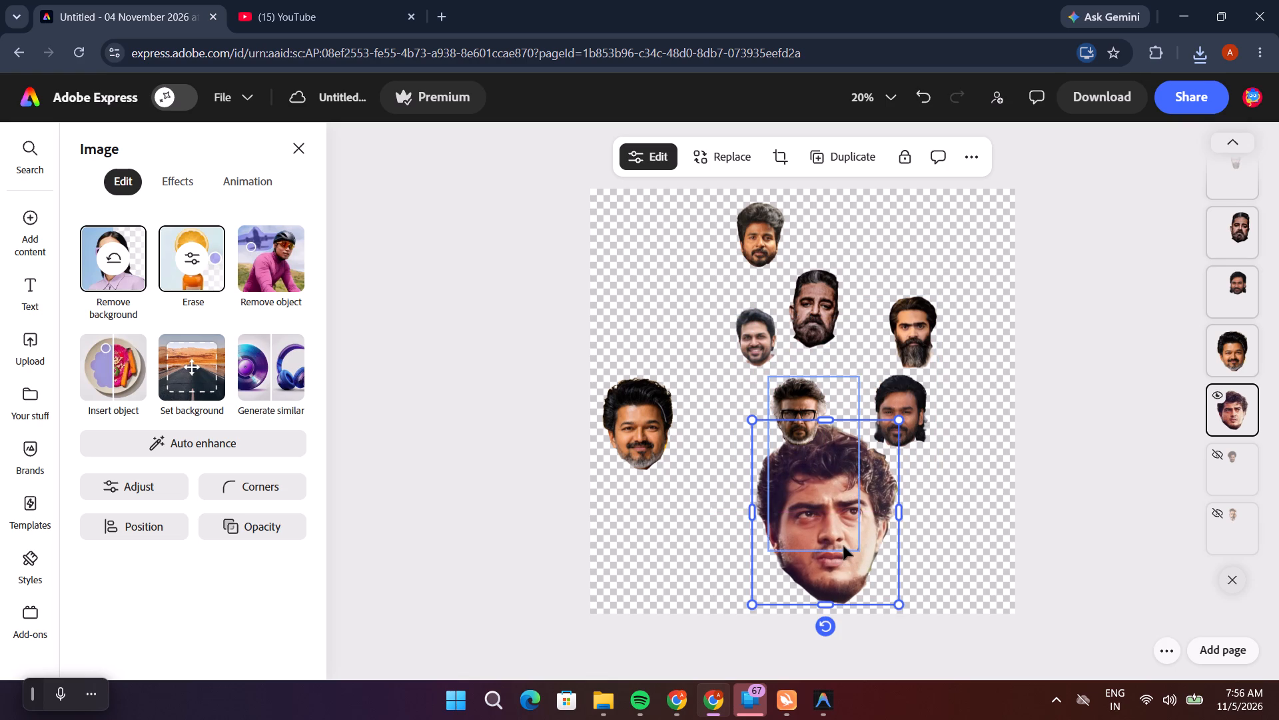
scroll(843, 546, down, 2)
click(1222, 453)
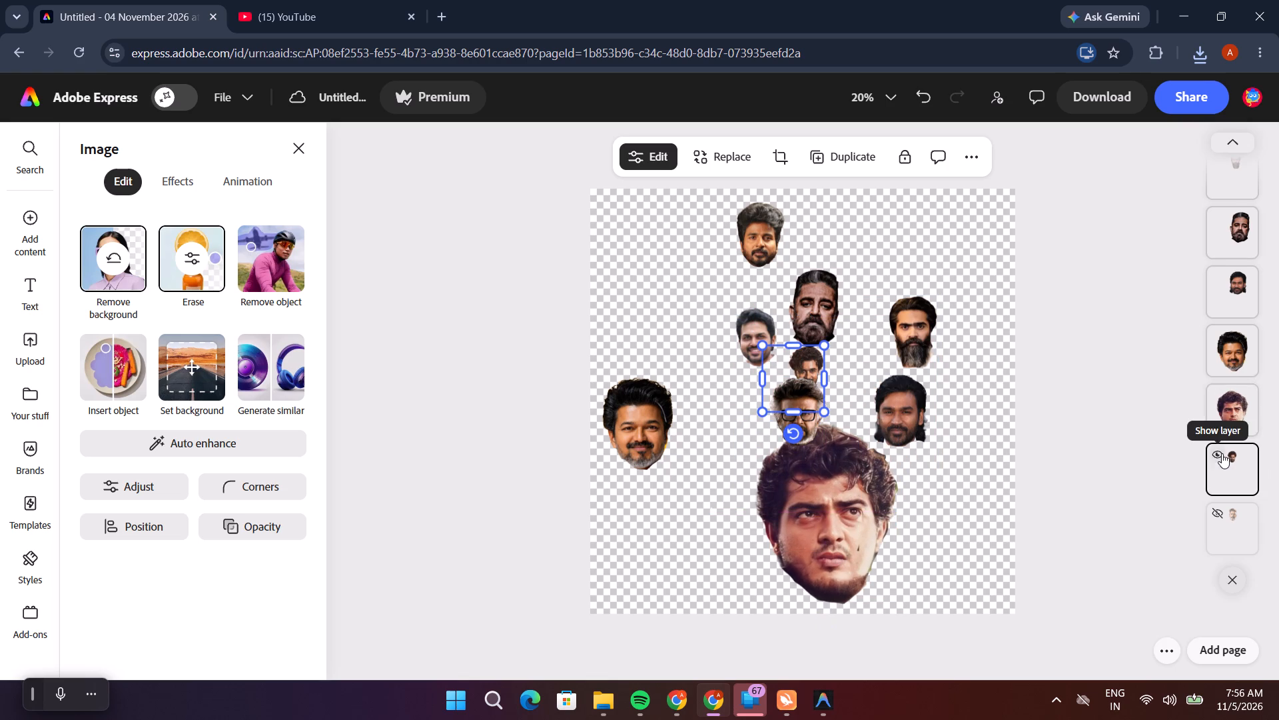
drag(807, 396, 795, 393)
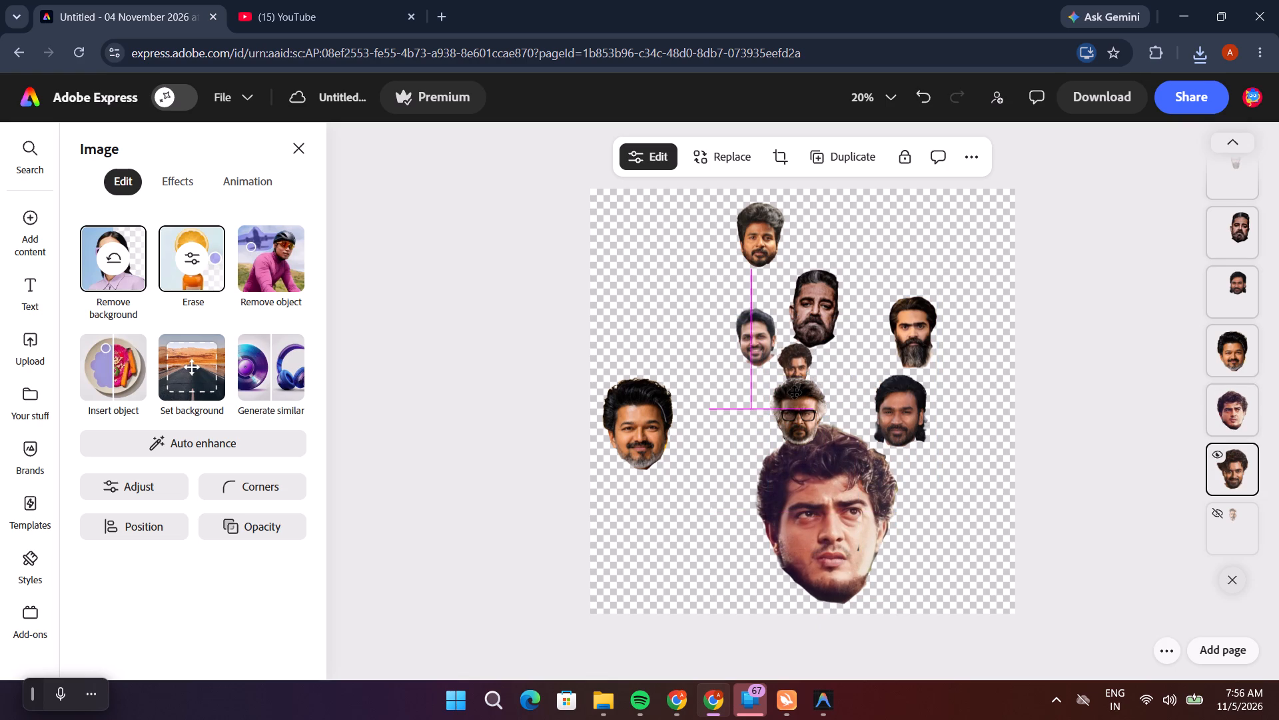
drag(795, 393, 662, 351)
drag(660, 348, 657, 339)
scroll(677, 323, up, 5)
scroll(1278, 455, down, 2)
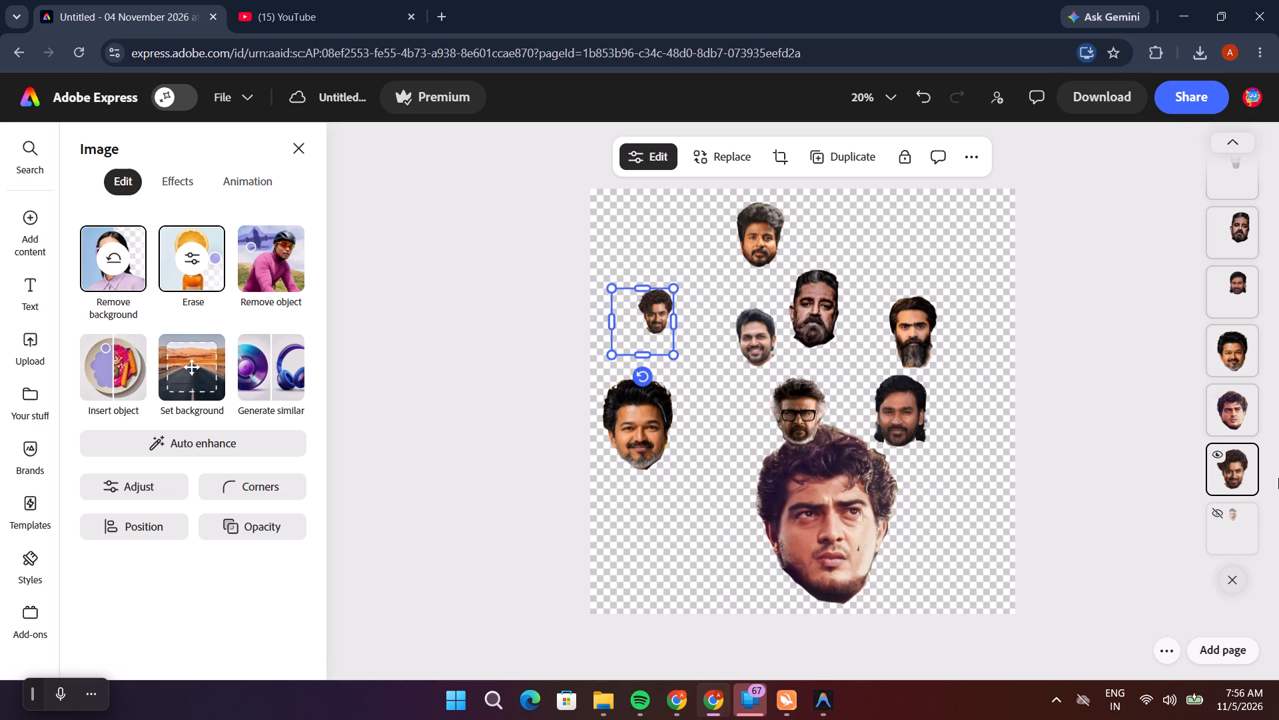
scroll(1278, 478, down, 4)
click(1220, 517)
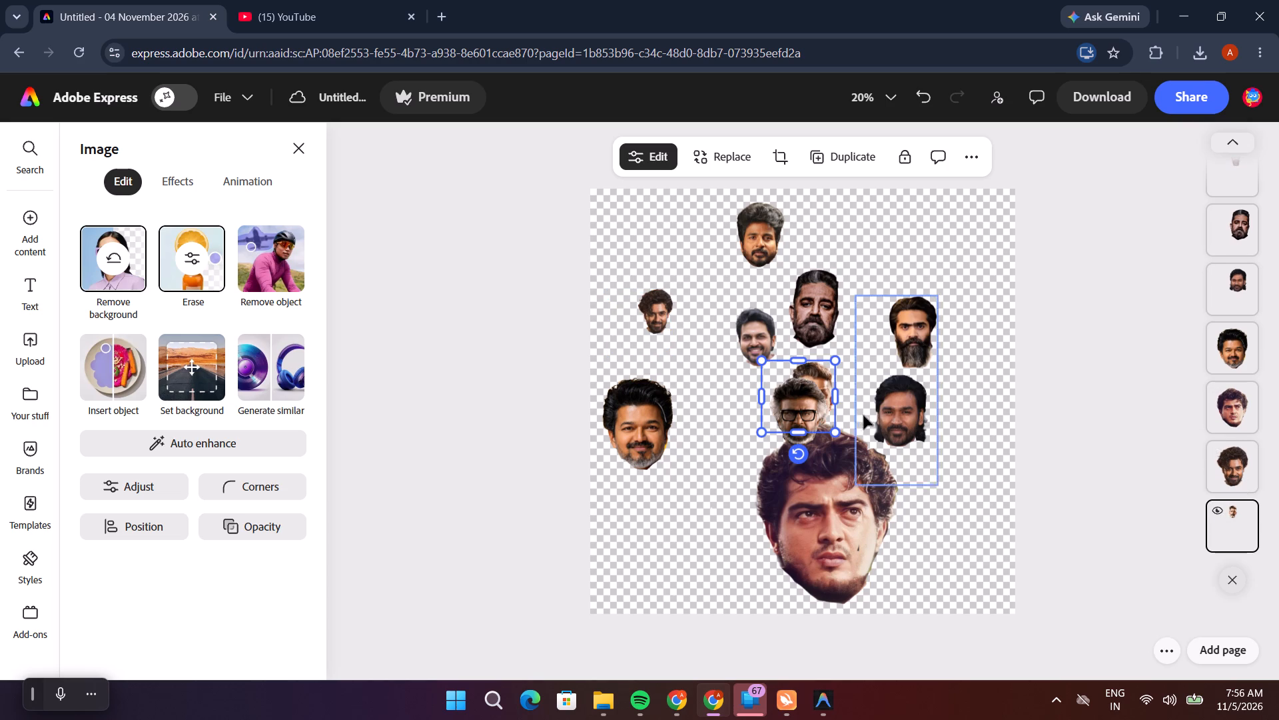
drag(827, 387, 894, 285)
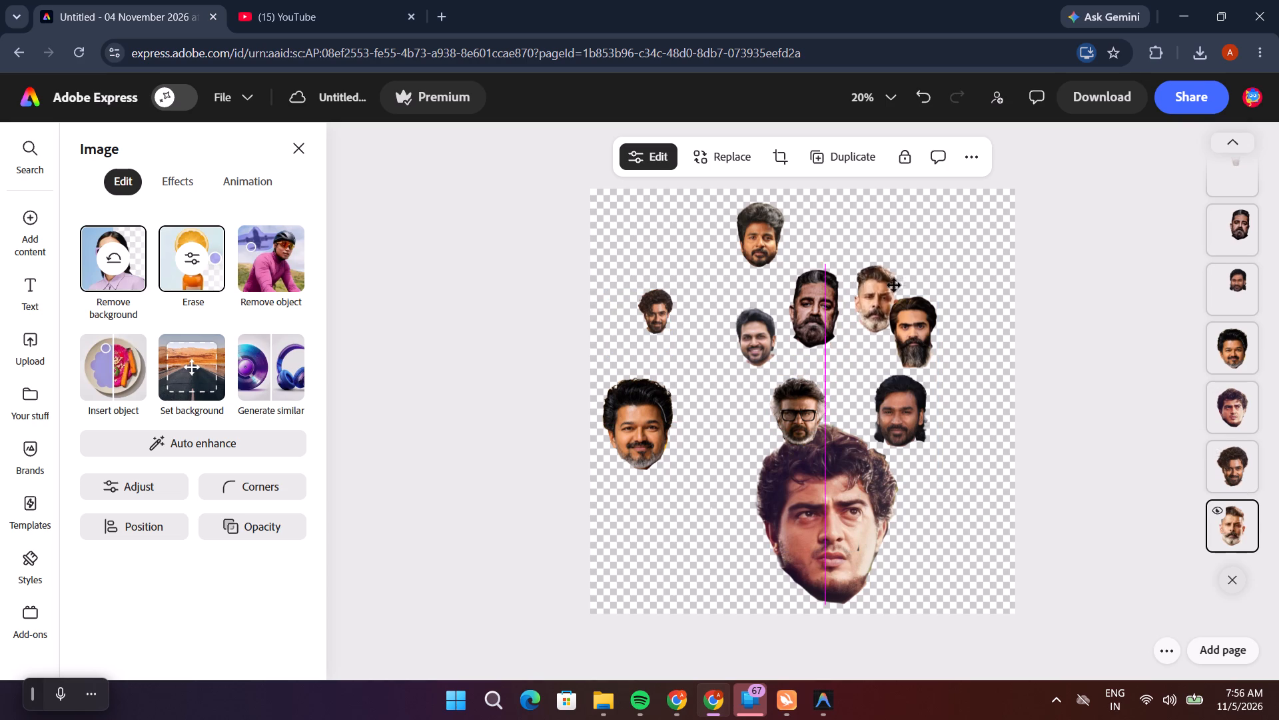
drag(894, 285, 937, 231)
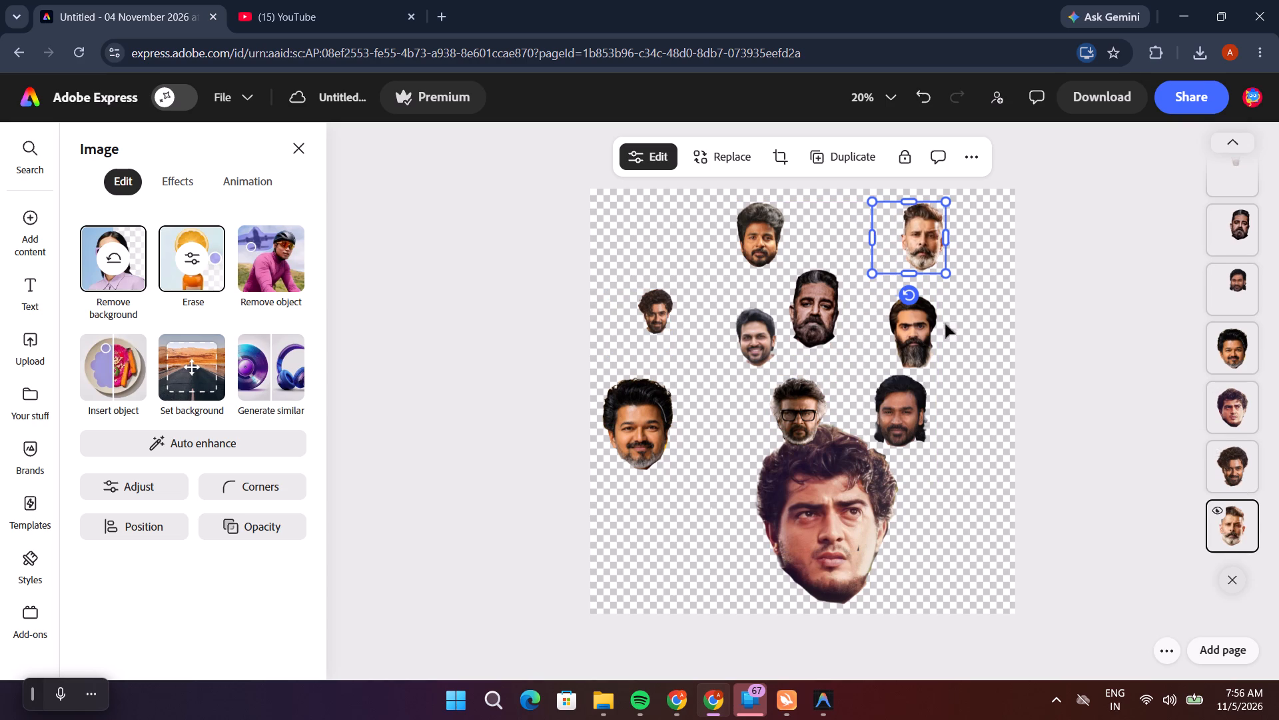
Select the large curly-haired face, and hide the grey-bearded, small curly-haired, left-edge moustached and long-haired face layers.
ctrl+scroll(869, 531, up, 1)
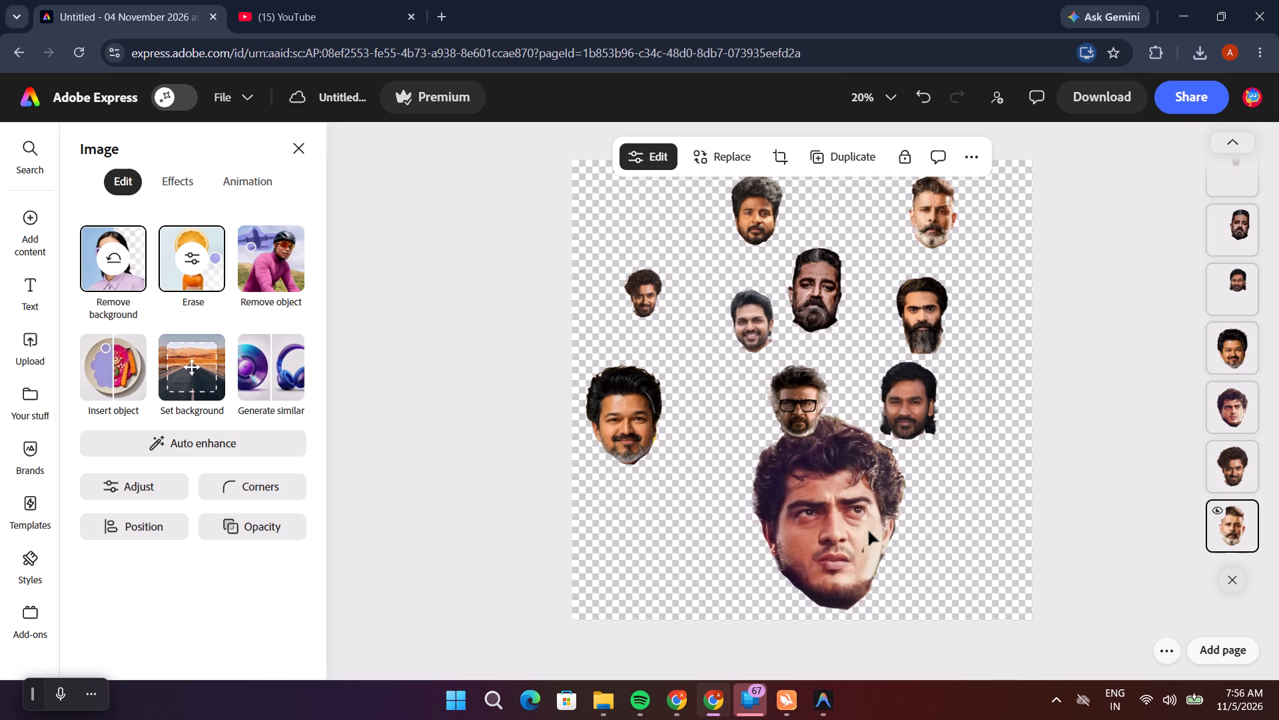
ctrl+scroll(869, 531, down, 3)
click(849, 487)
click(829, 486)
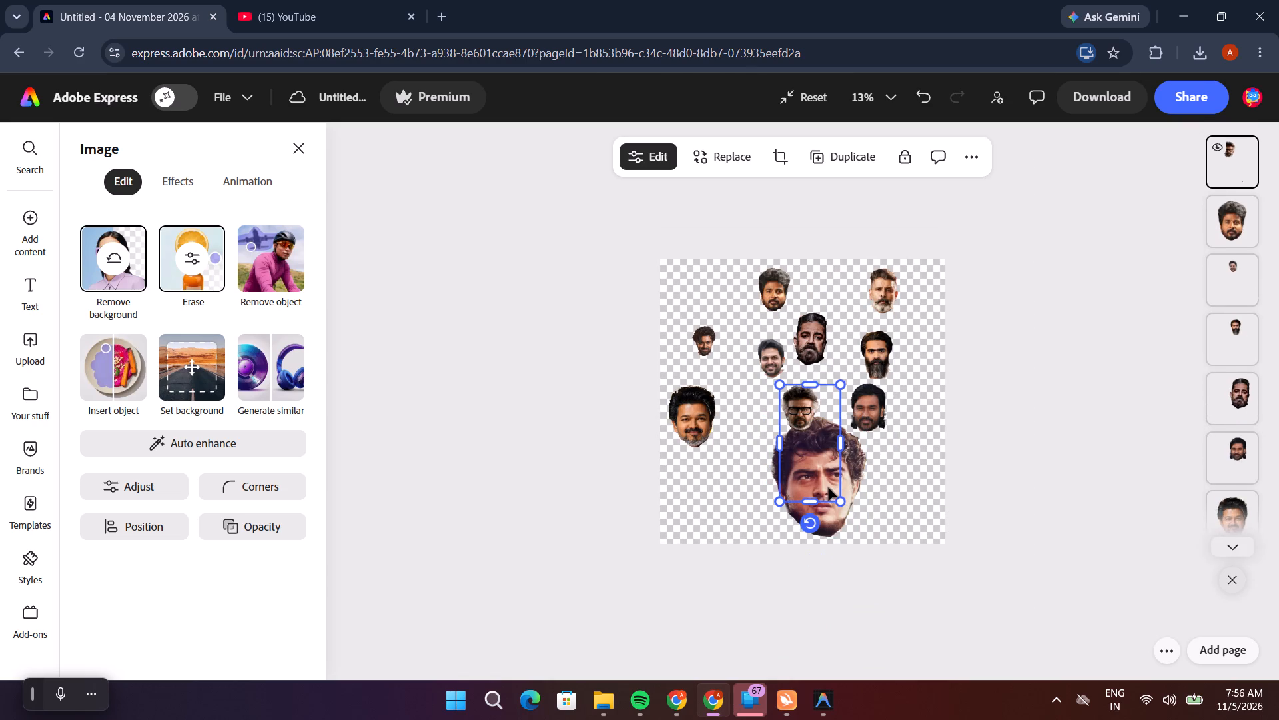
click(831, 521)
ctrl+scroll(837, 506, up, 2)
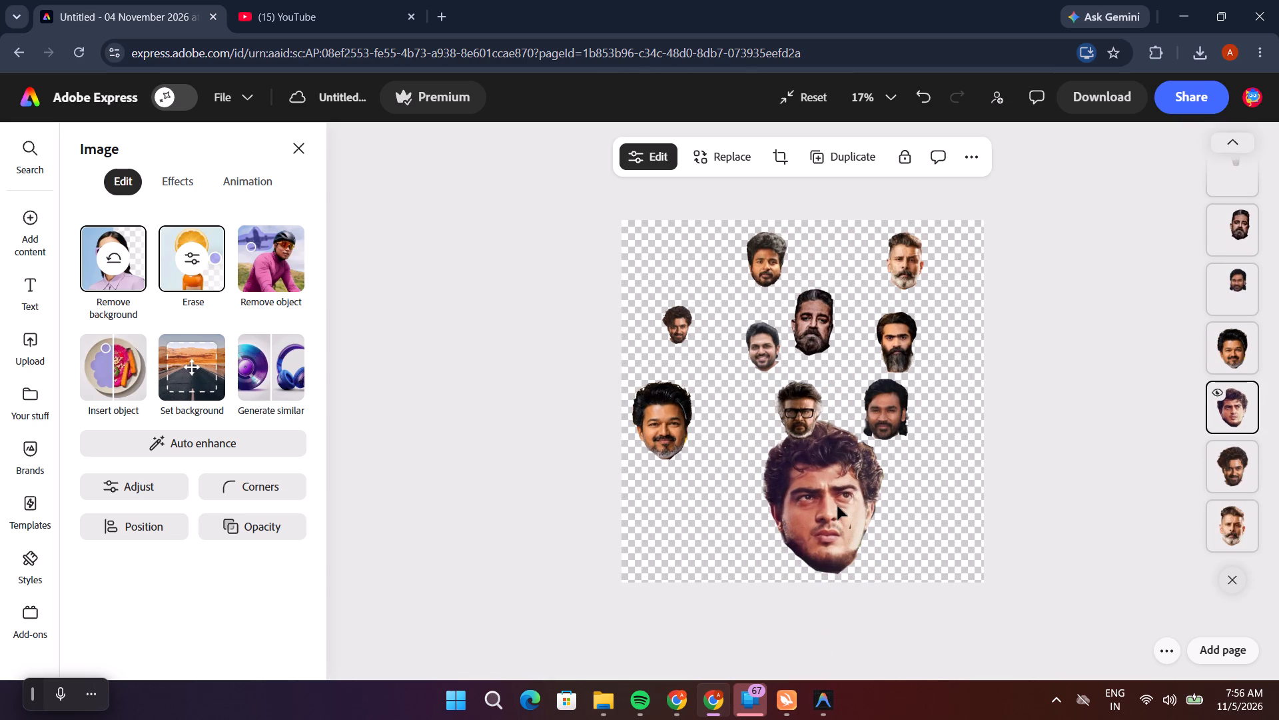
scroll(1246, 506, down, 6)
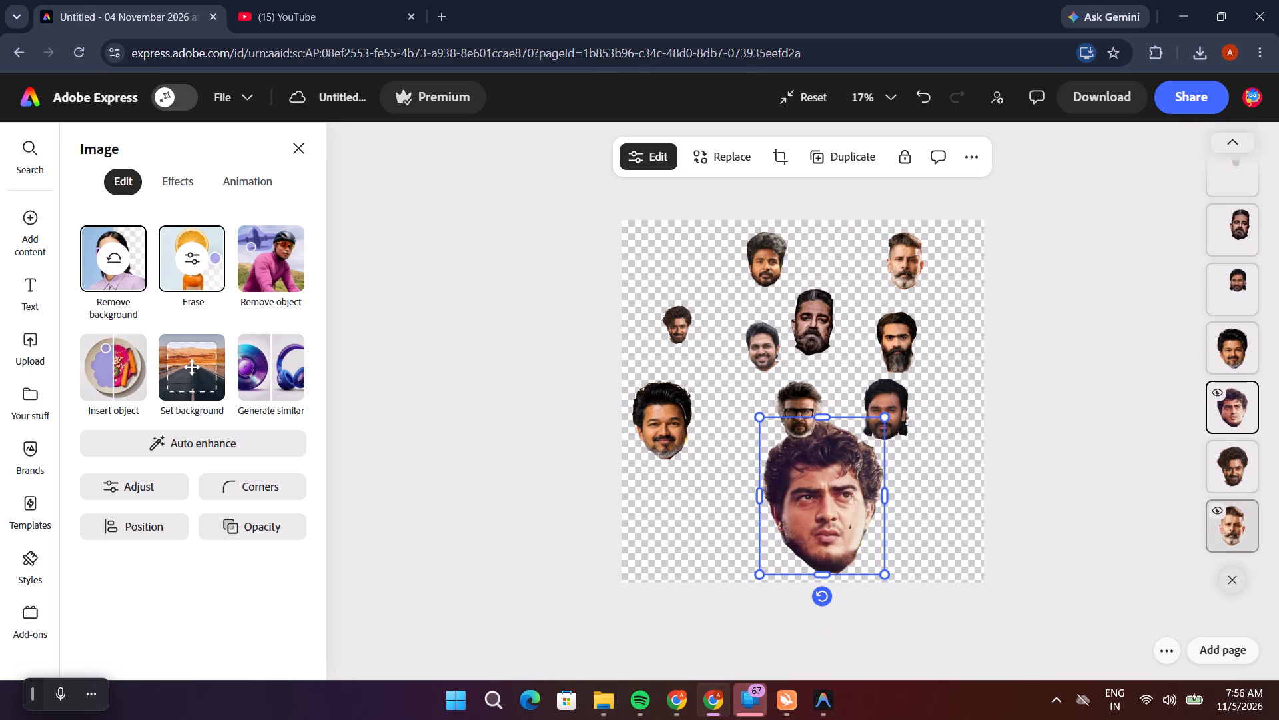
click(1218, 516)
click(1216, 457)
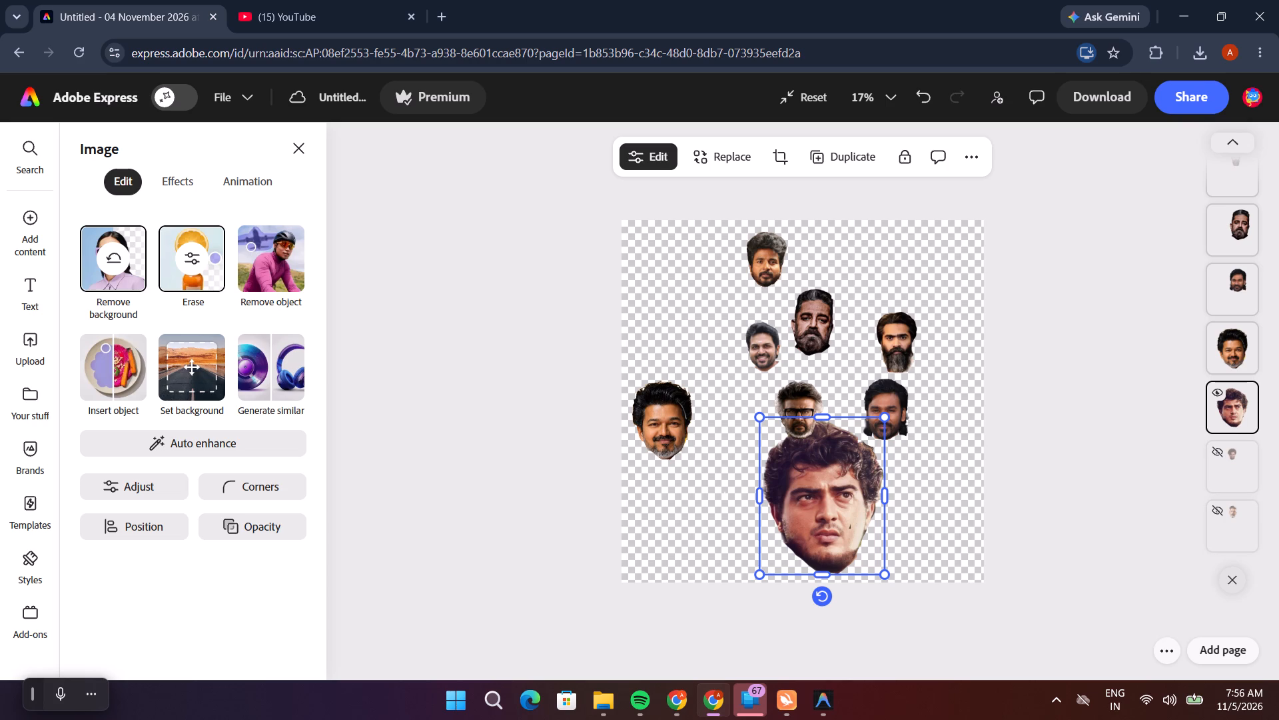
click(1219, 336)
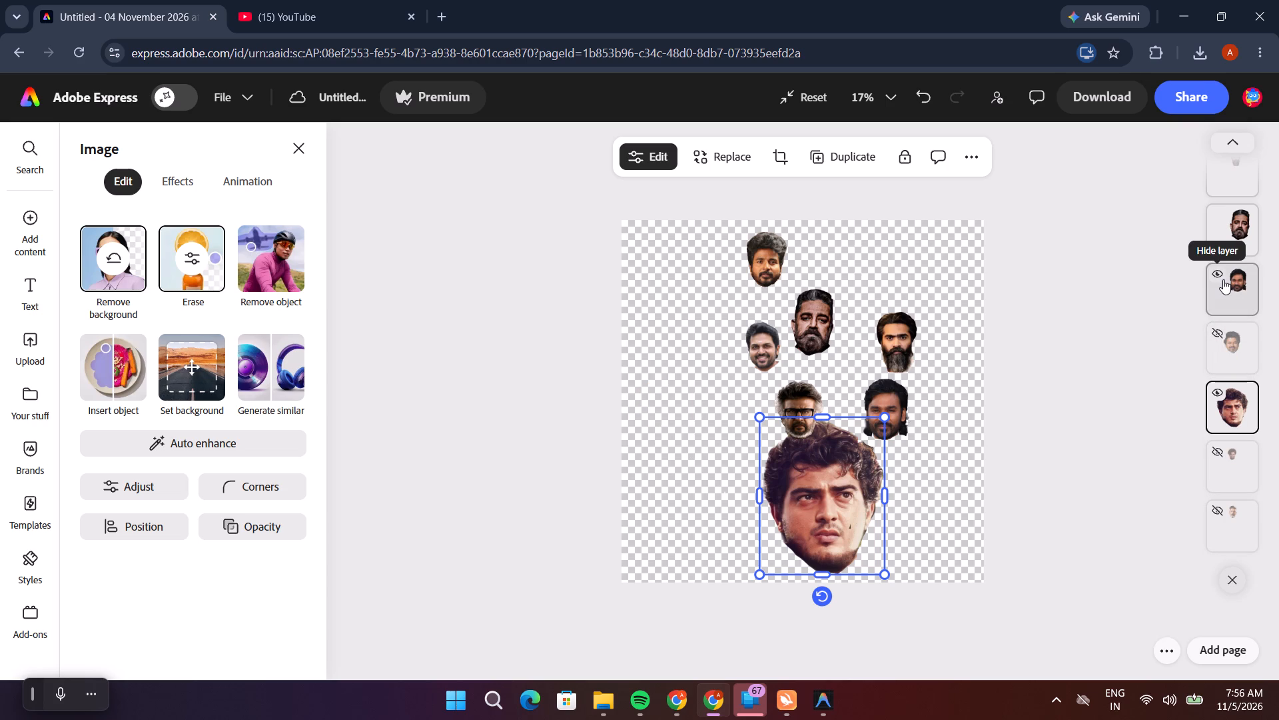
click(1222, 276)
Hide the remaining five face layers so only the large curly-haired face stays shown.
scroll(1222, 276, up, 4)
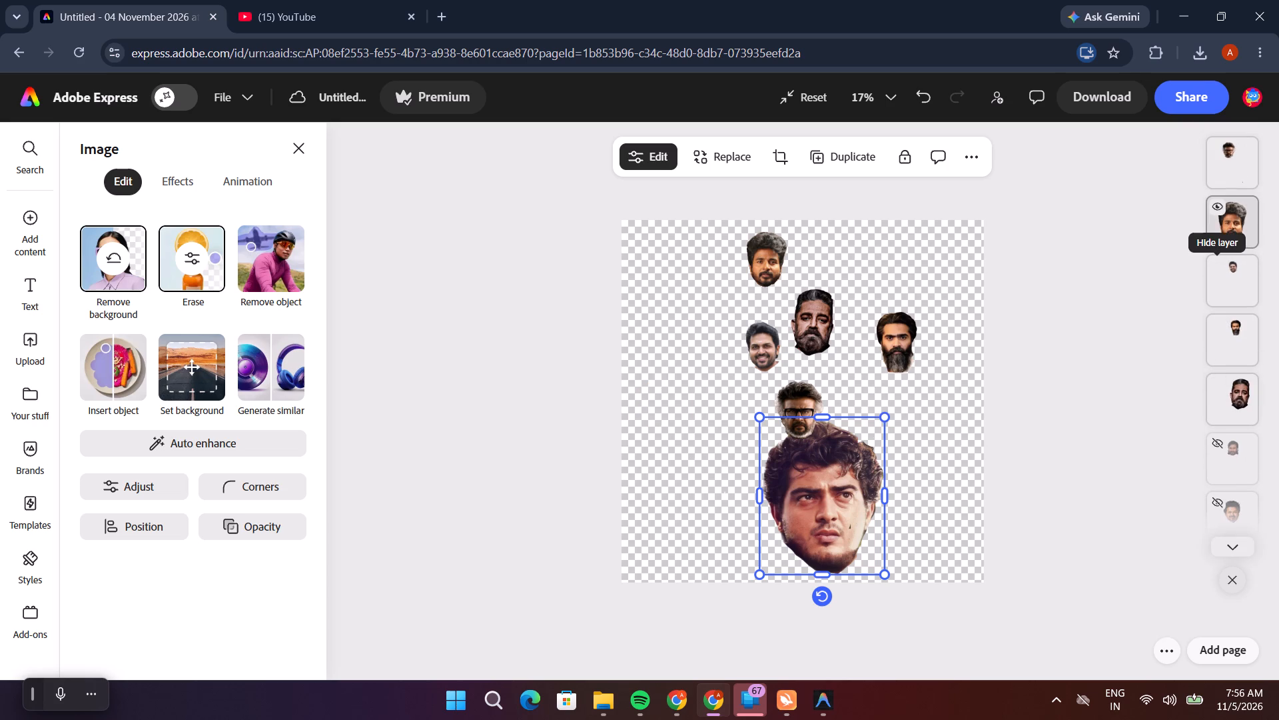
click(1223, 212)
click(1217, 148)
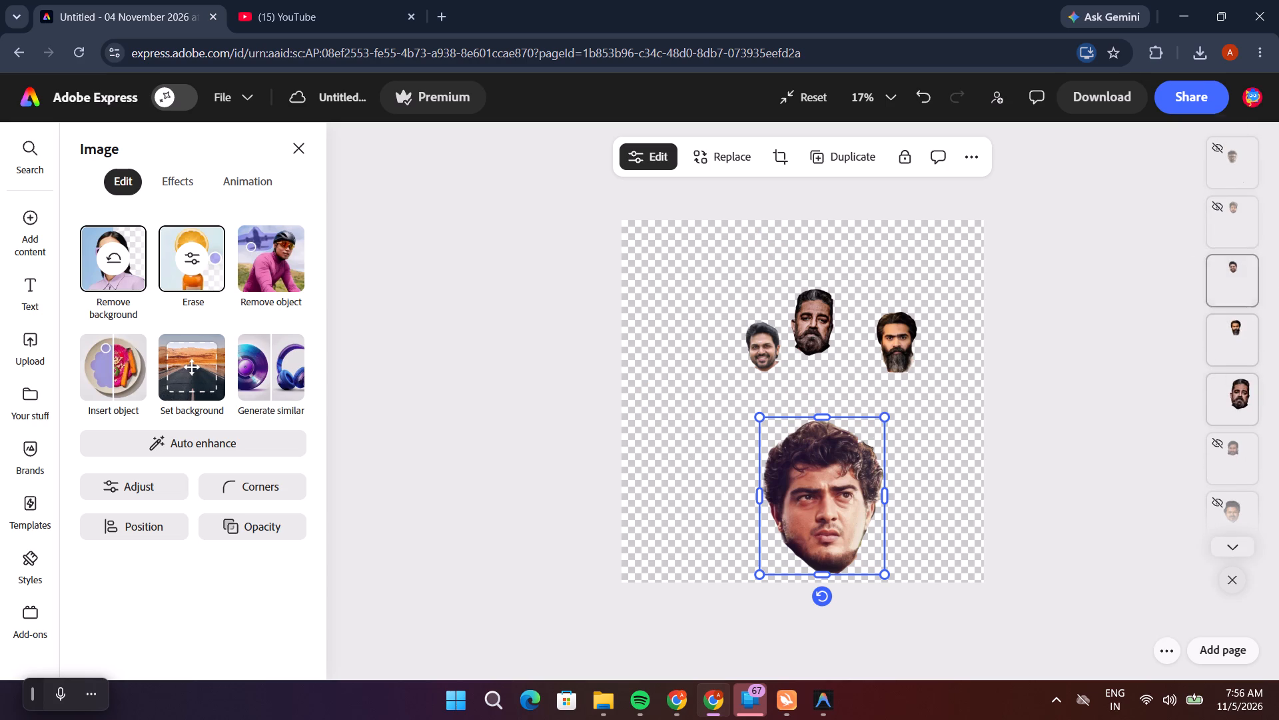
click(1218, 265)
click(1218, 330)
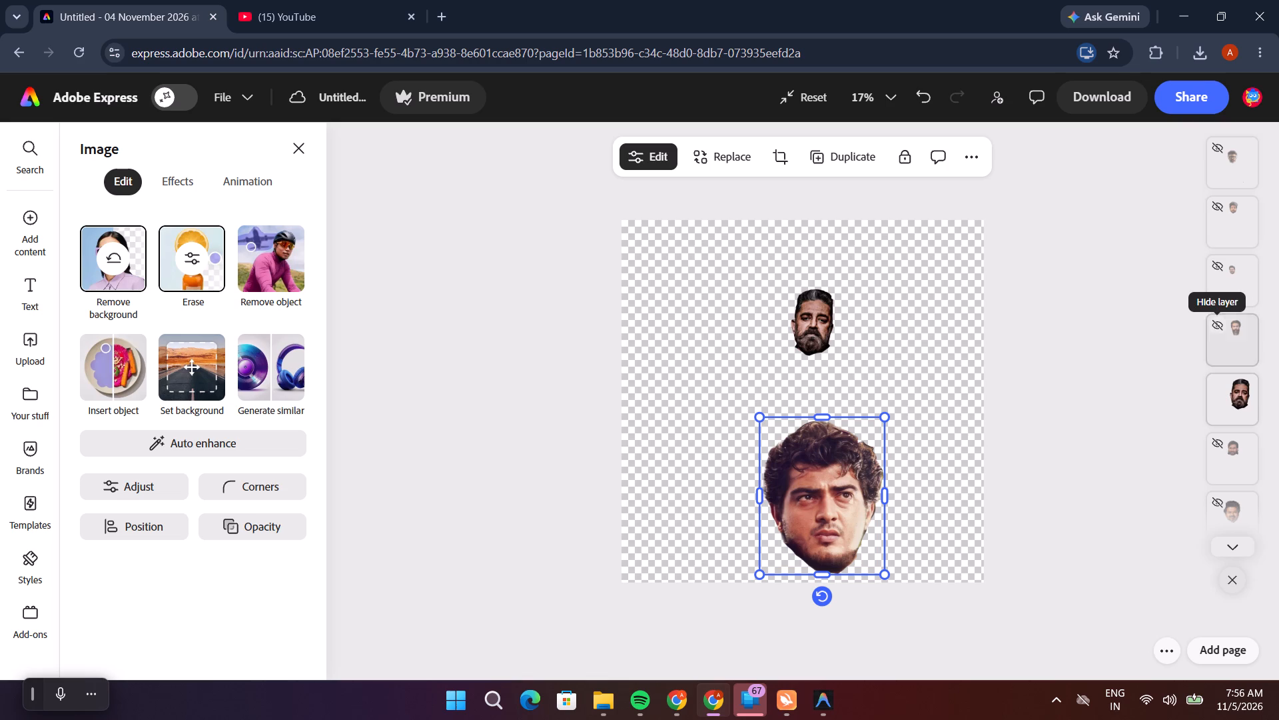
click(1219, 387)
Move the large curly-haired face from the page's bottom up to its upper centre.
scroll(1232, 443, down, 6)
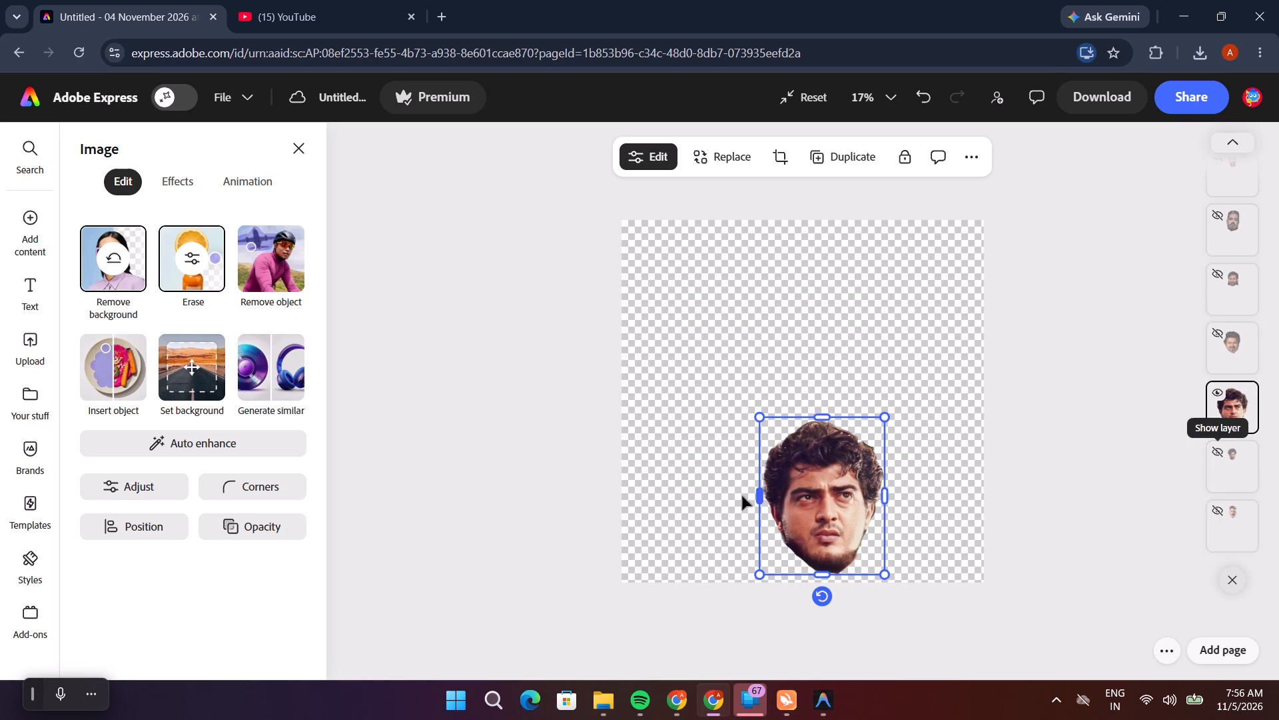
drag(803, 496, 773, 345)
ctrl+scroll(809, 356, down, 2)
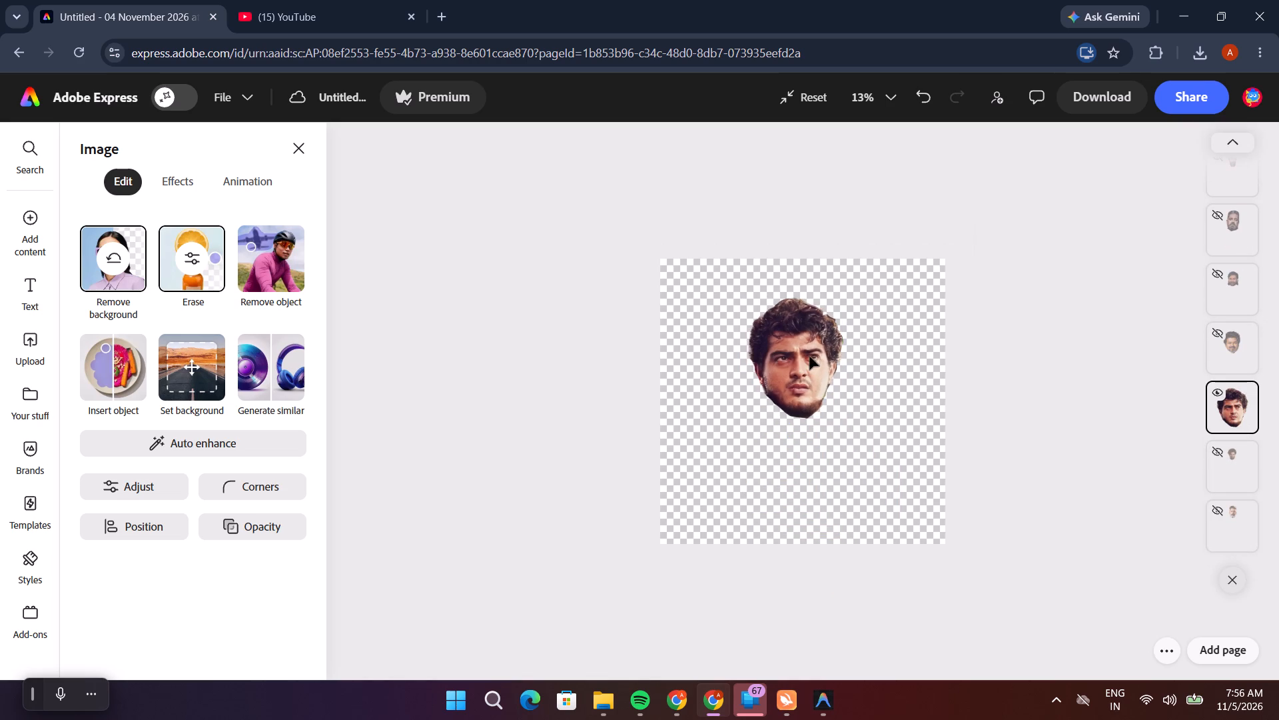
ctrl+scroll(809, 356, up, 4)
ctrl+scroll(809, 356, down, 5)
ctrl+scroll(809, 356, up, 5)
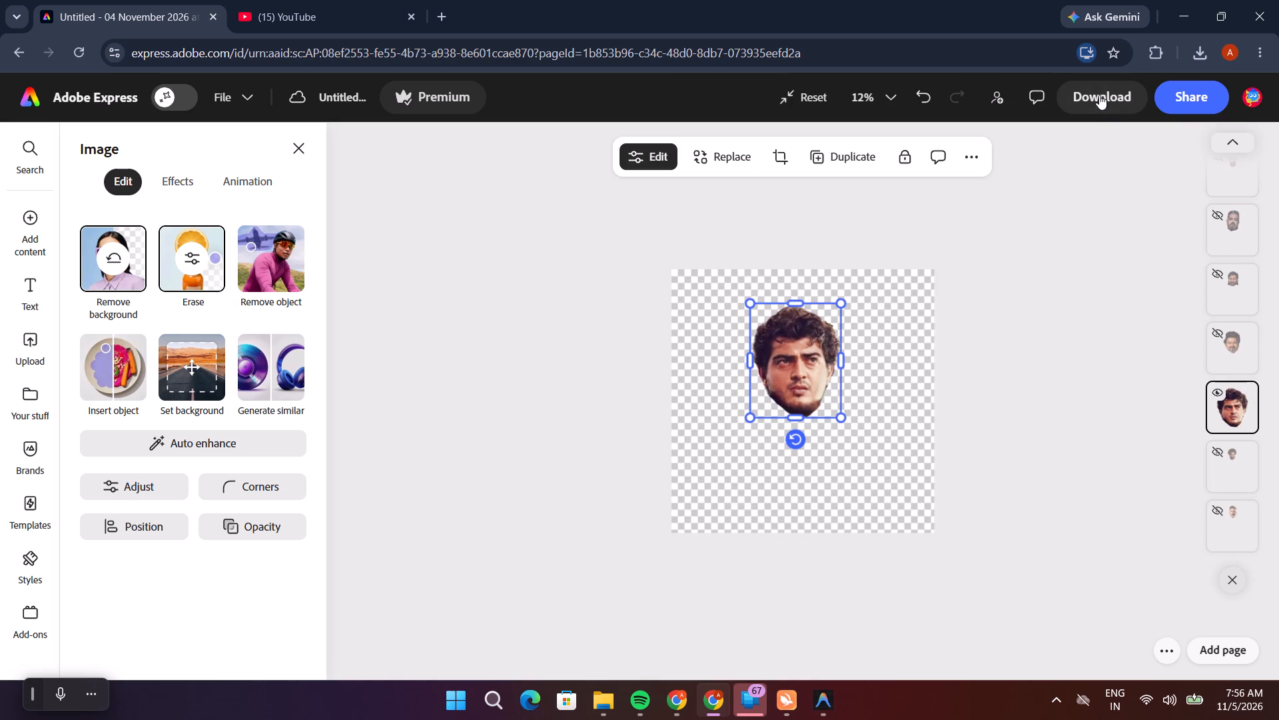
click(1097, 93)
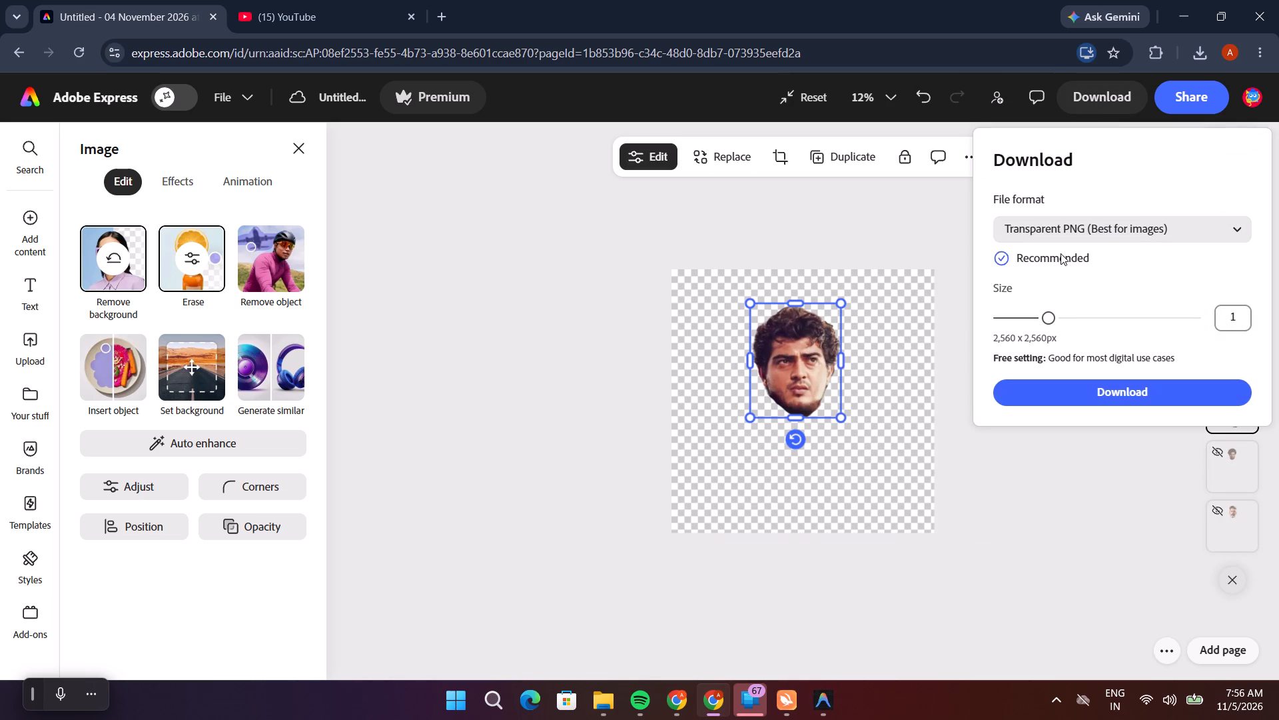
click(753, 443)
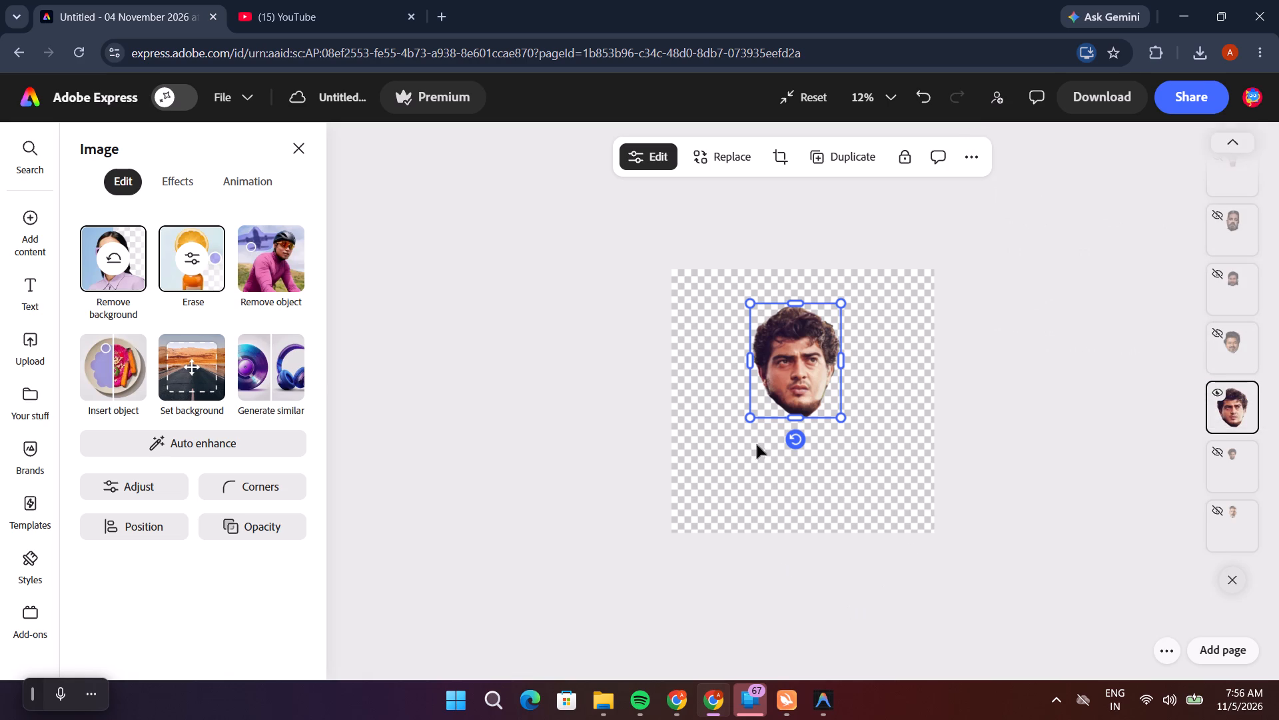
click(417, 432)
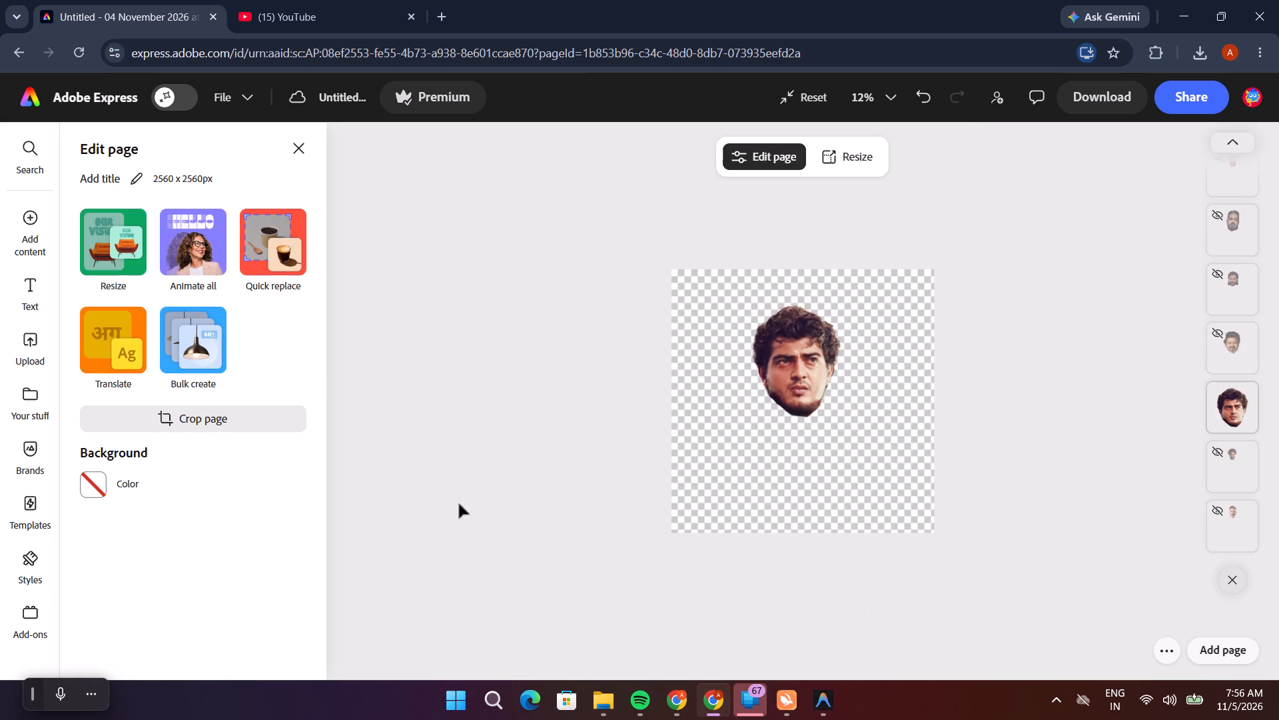
Add nine blank pages of the same size, making the design ten pages long.
click(1197, 649)
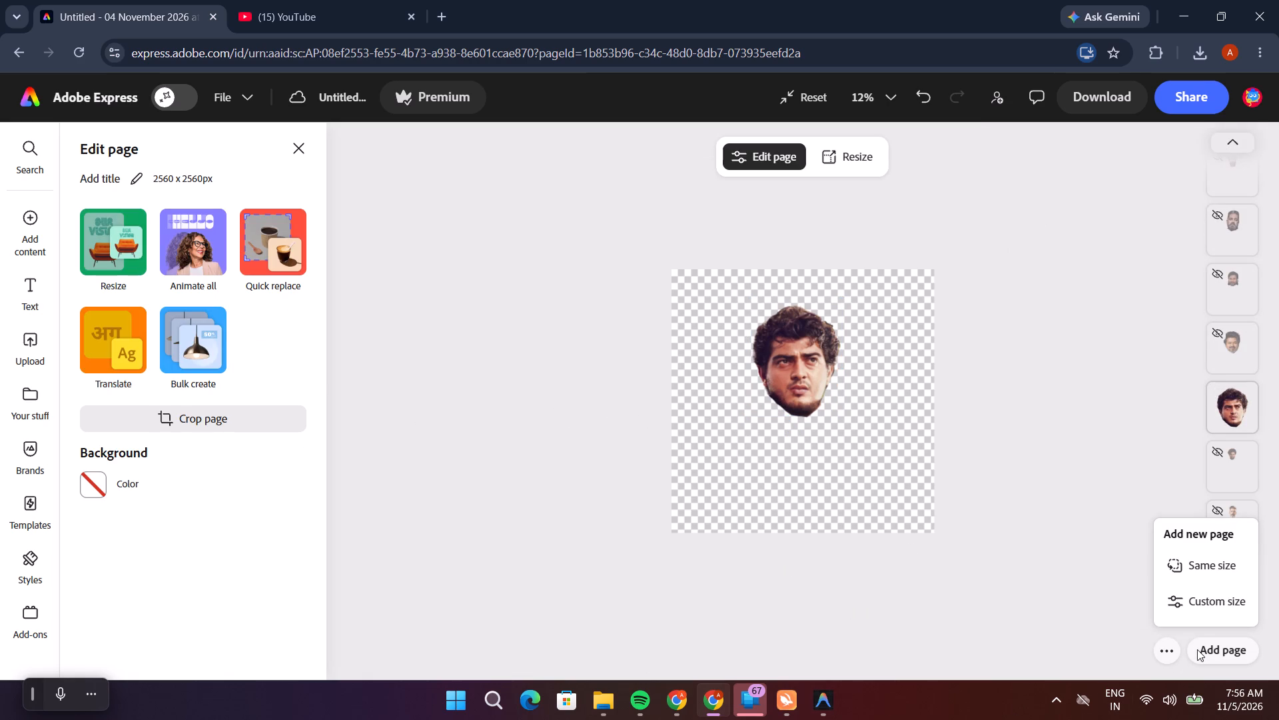
click(1197, 572)
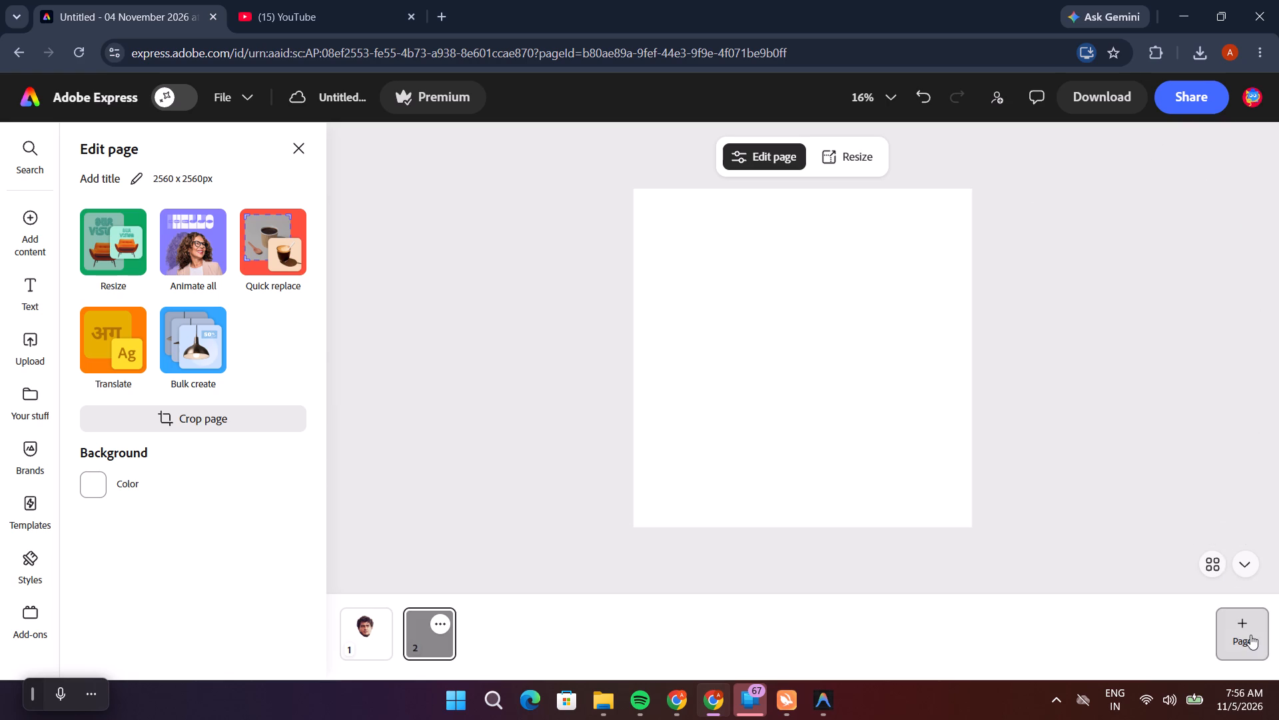
click(1250, 635)
click(1218, 541)
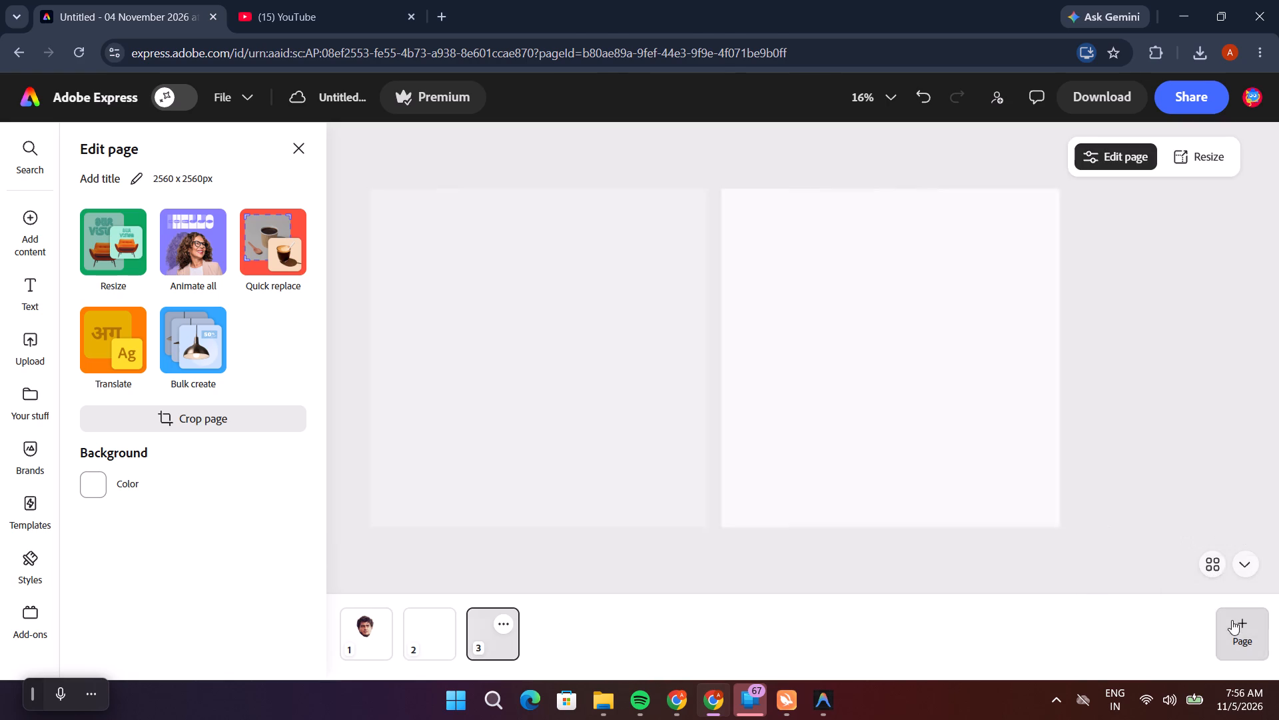
click(1232, 622)
click(1222, 535)
click(1239, 623)
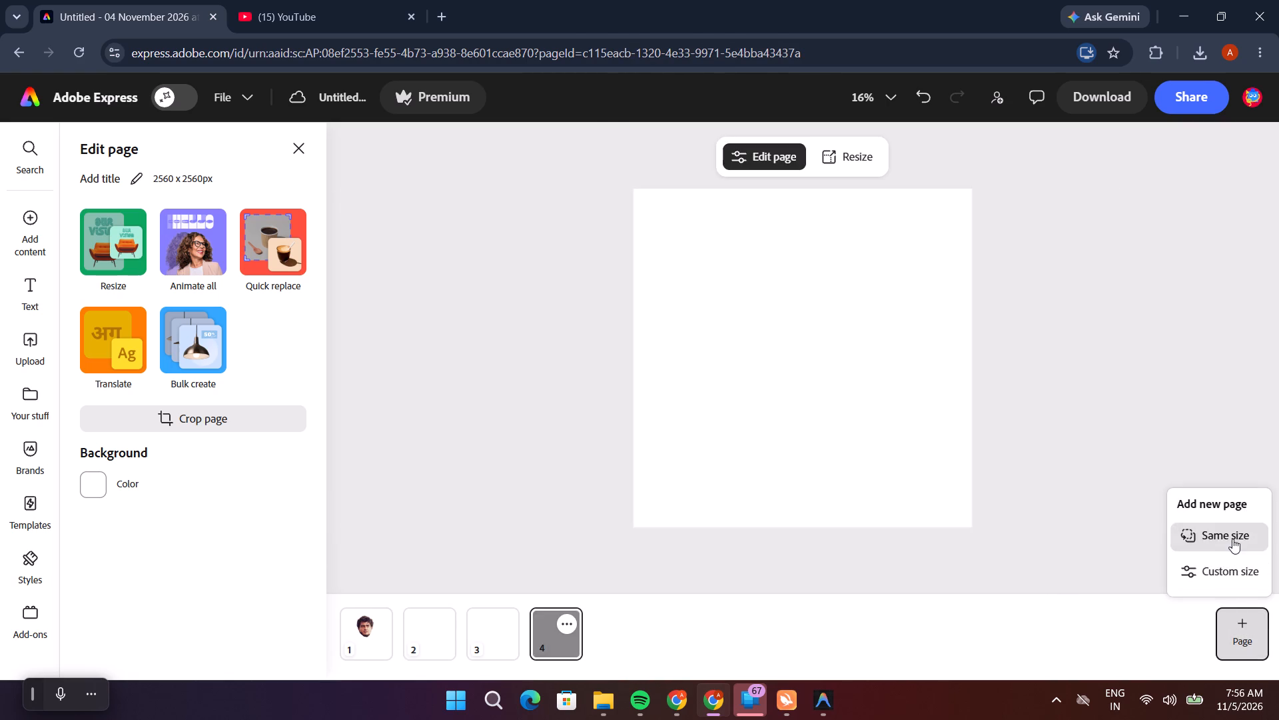
click(1232, 539)
click(1241, 623)
click(1207, 531)
click(1252, 633)
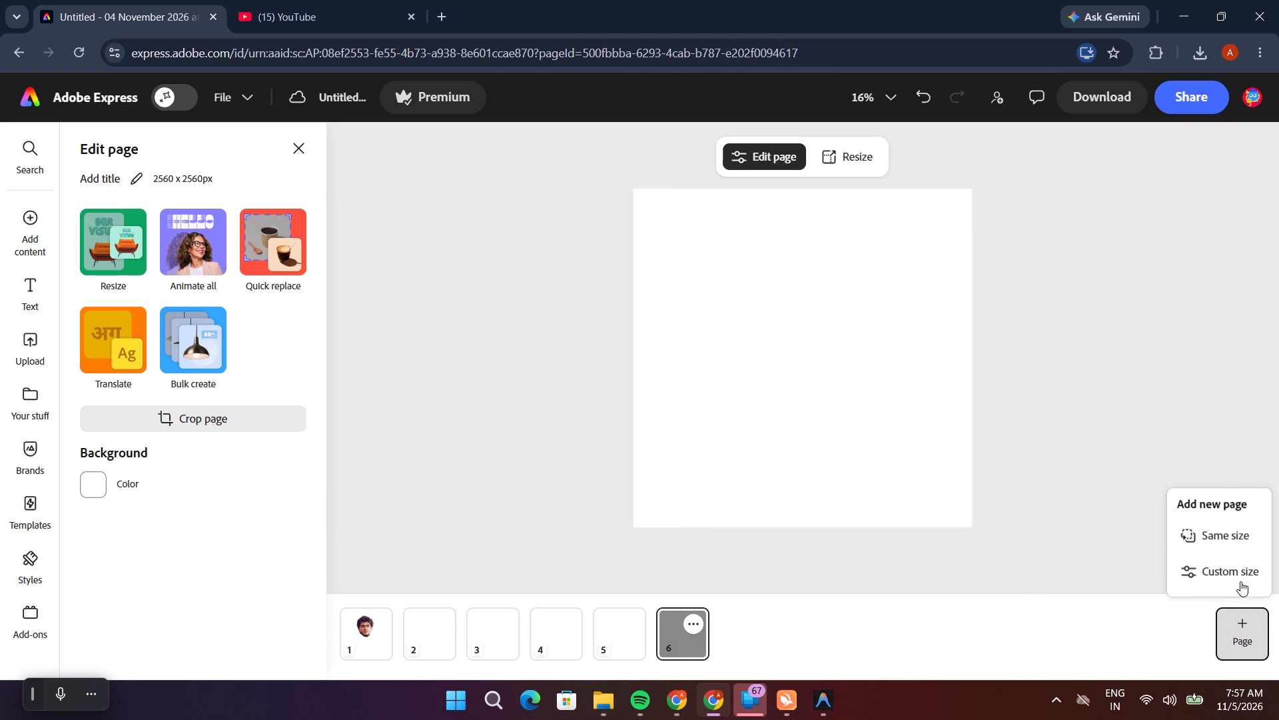
click(1225, 535)
click(1244, 621)
click(1228, 538)
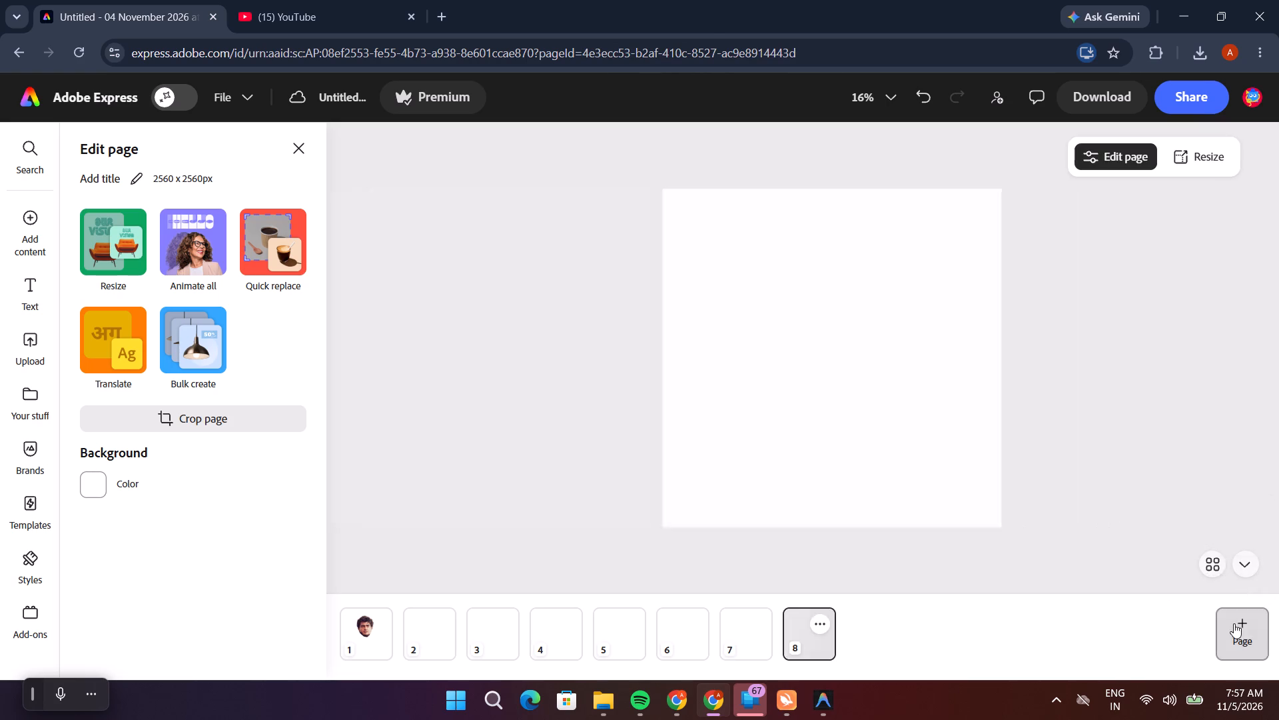
click(1234, 623)
click(1216, 534)
click(1249, 612)
click(1230, 529)
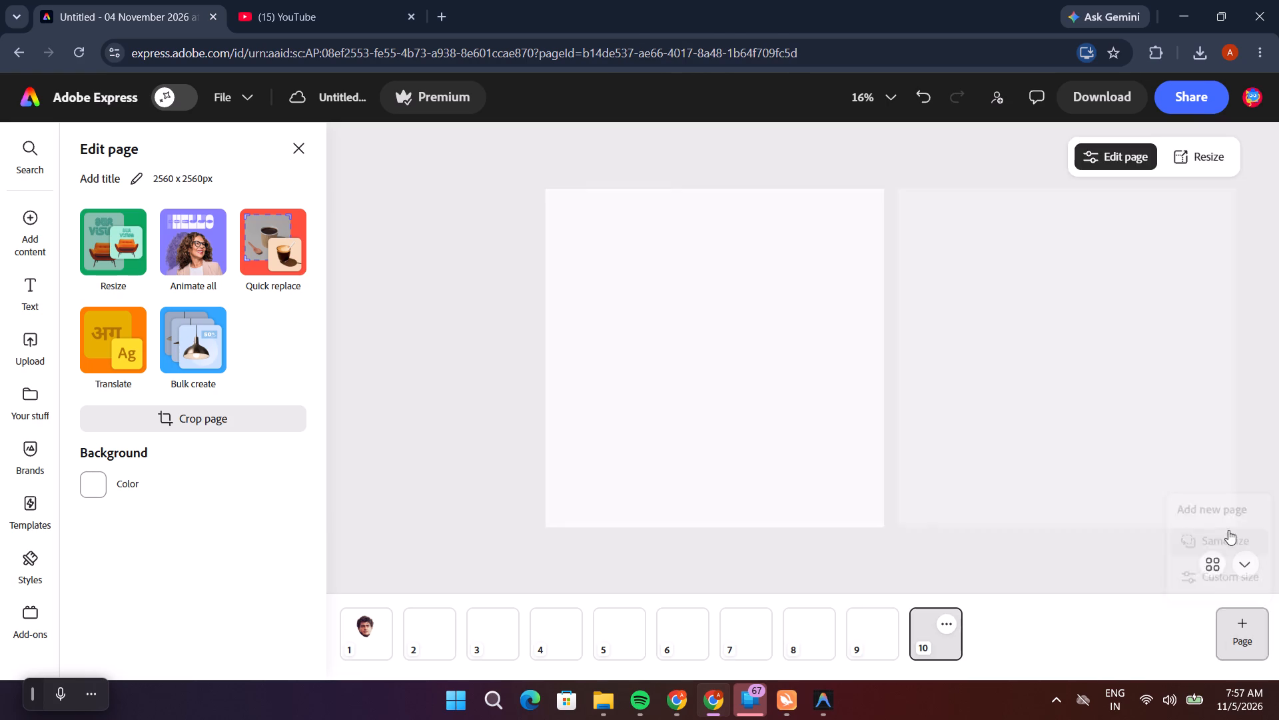
Remove the background color of page 2 so the page is transparent.
click(413, 626)
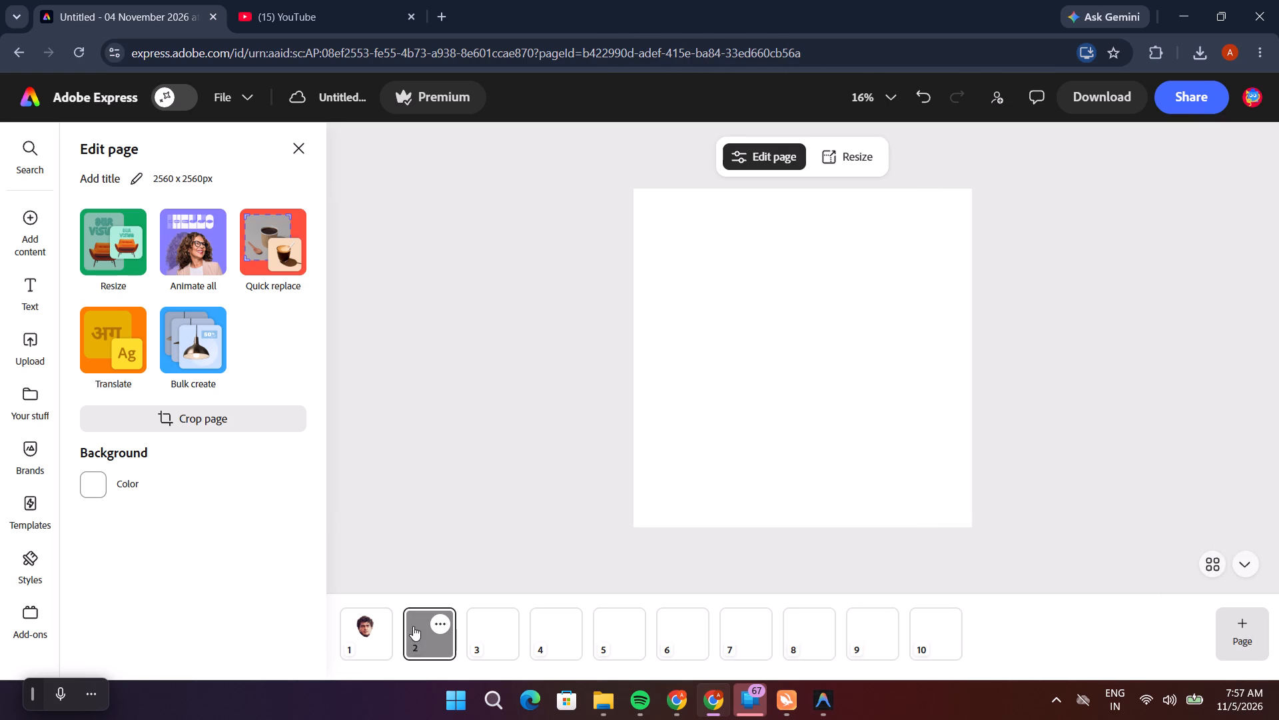
click(362, 630)
click(438, 648)
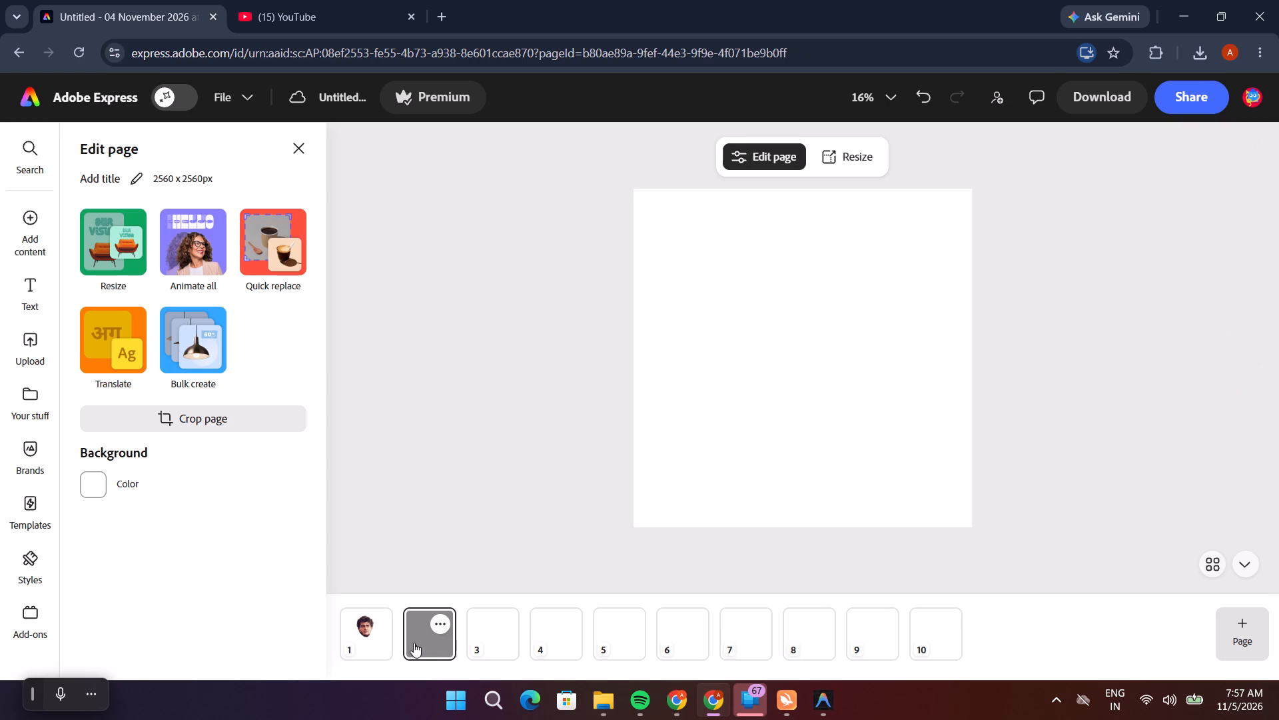
click(90, 483)
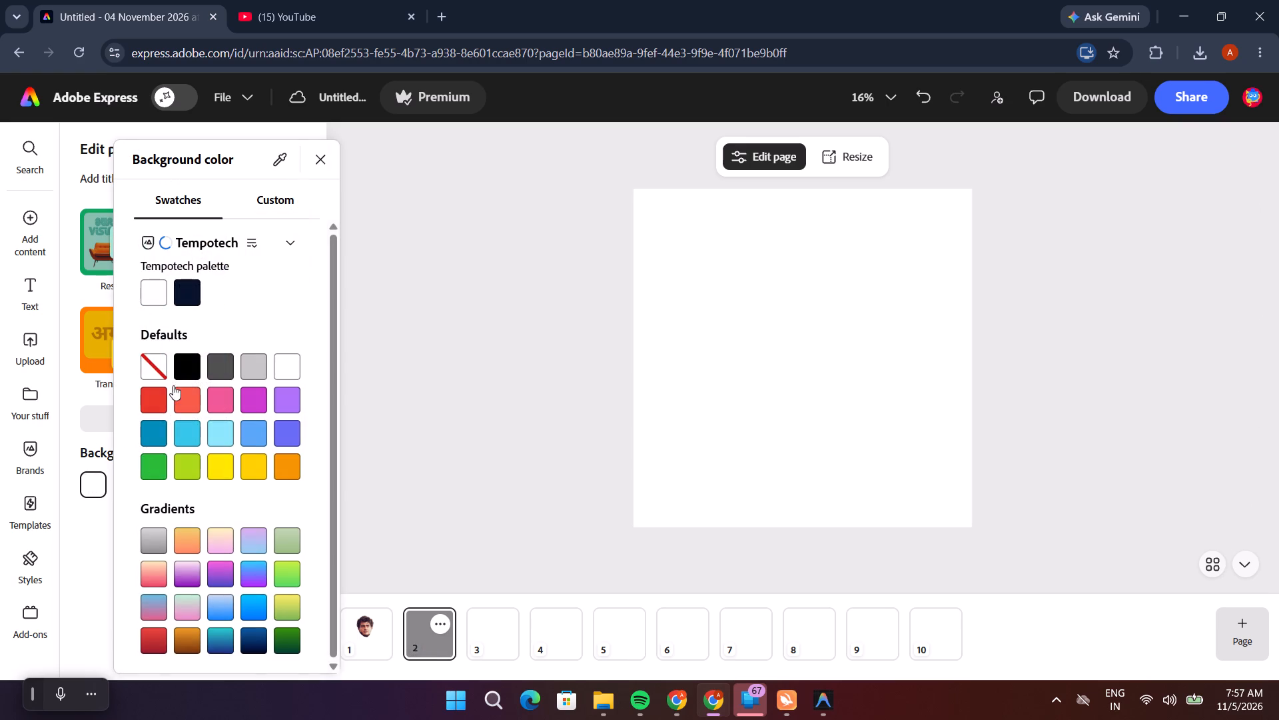
click(151, 360)
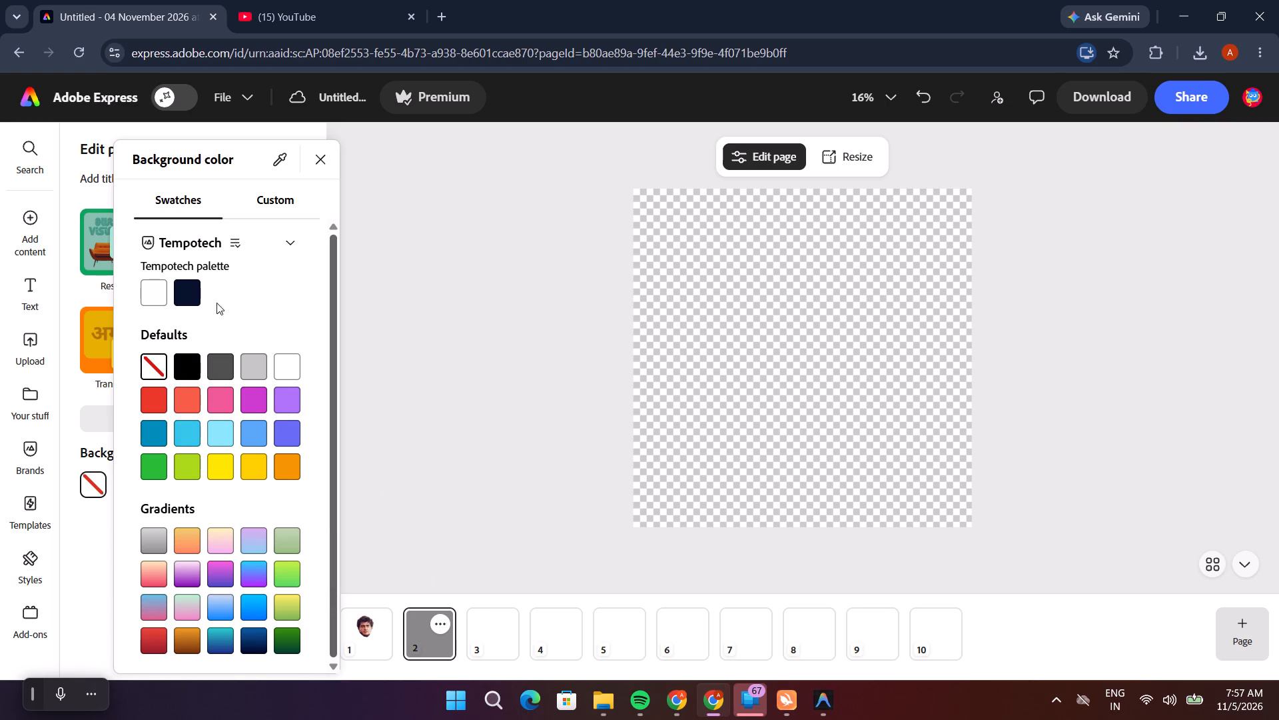
Make page 3 transparent by setting its custom background color opacity to 0%.
click(269, 197)
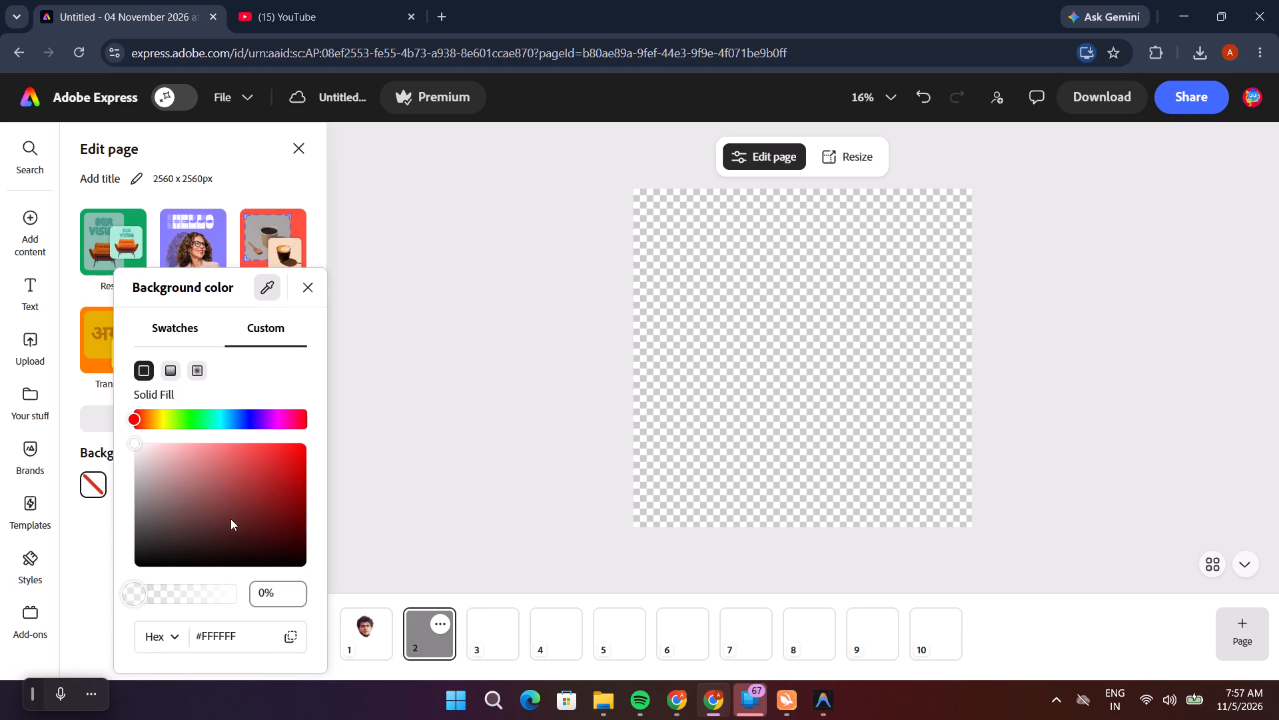
click(491, 646)
click(486, 645)
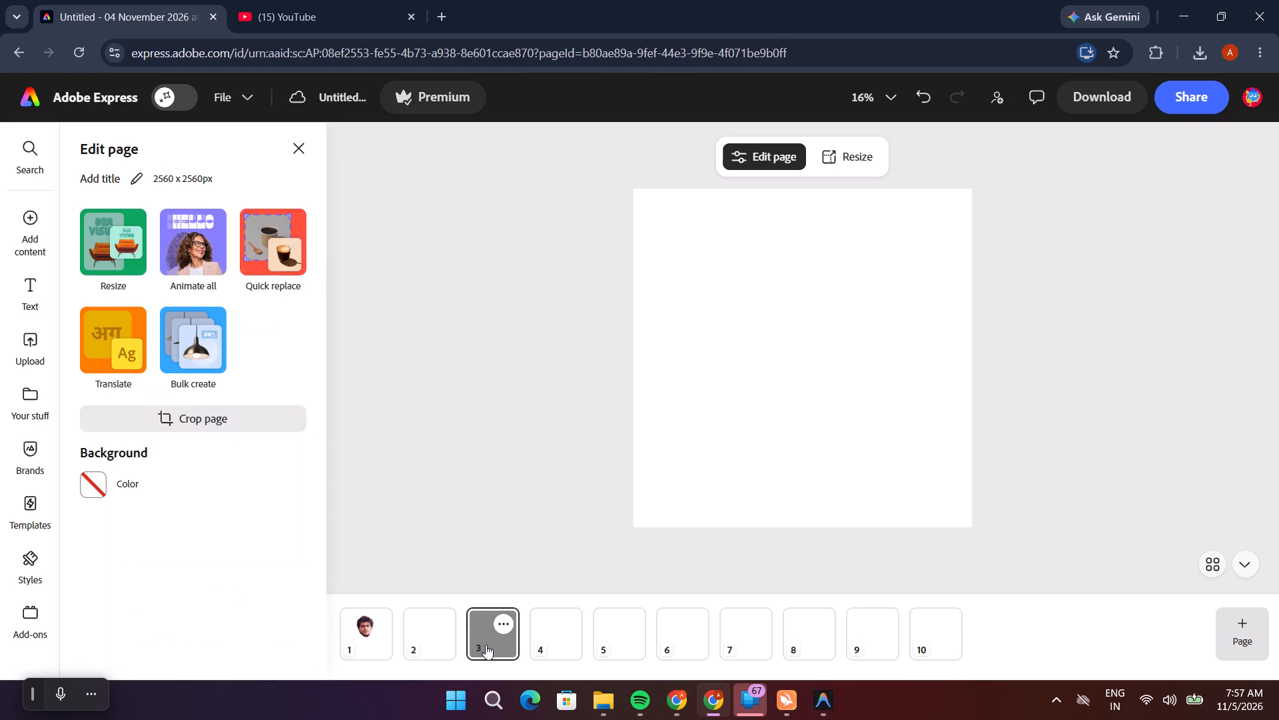
click(113, 481)
click(103, 483)
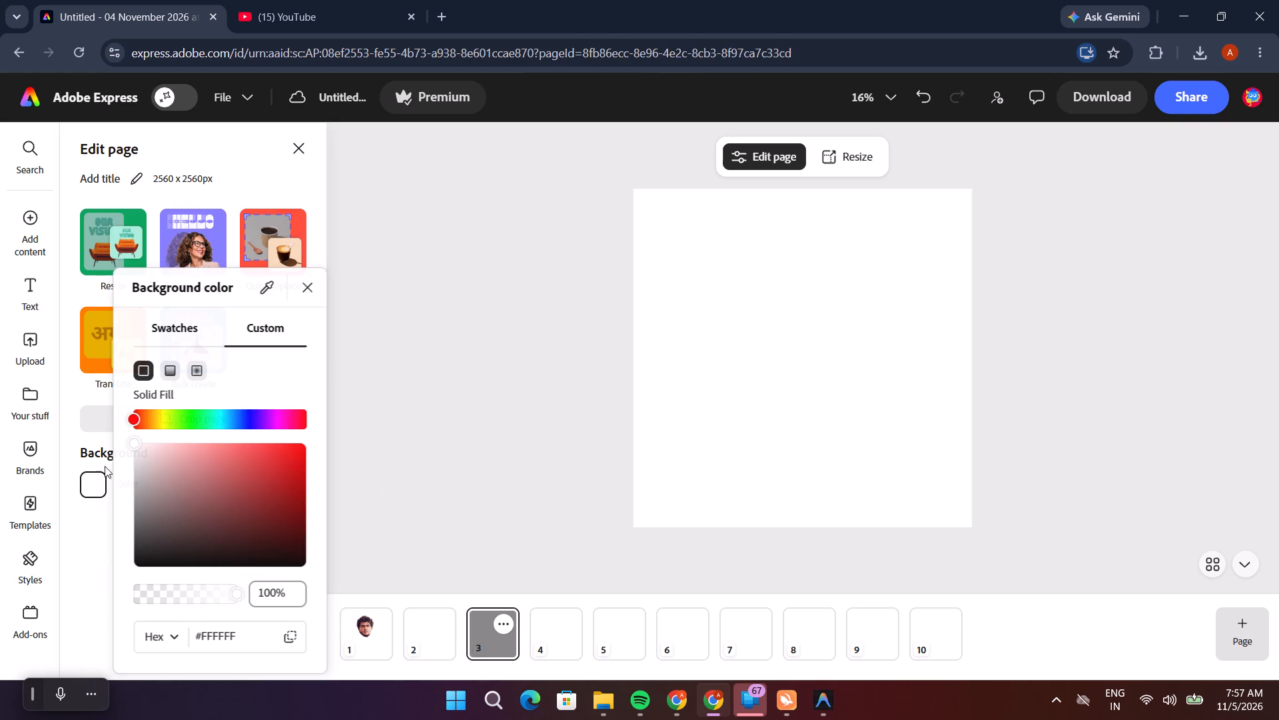
click(138, 599)
drag(134, 595, 99, 590)
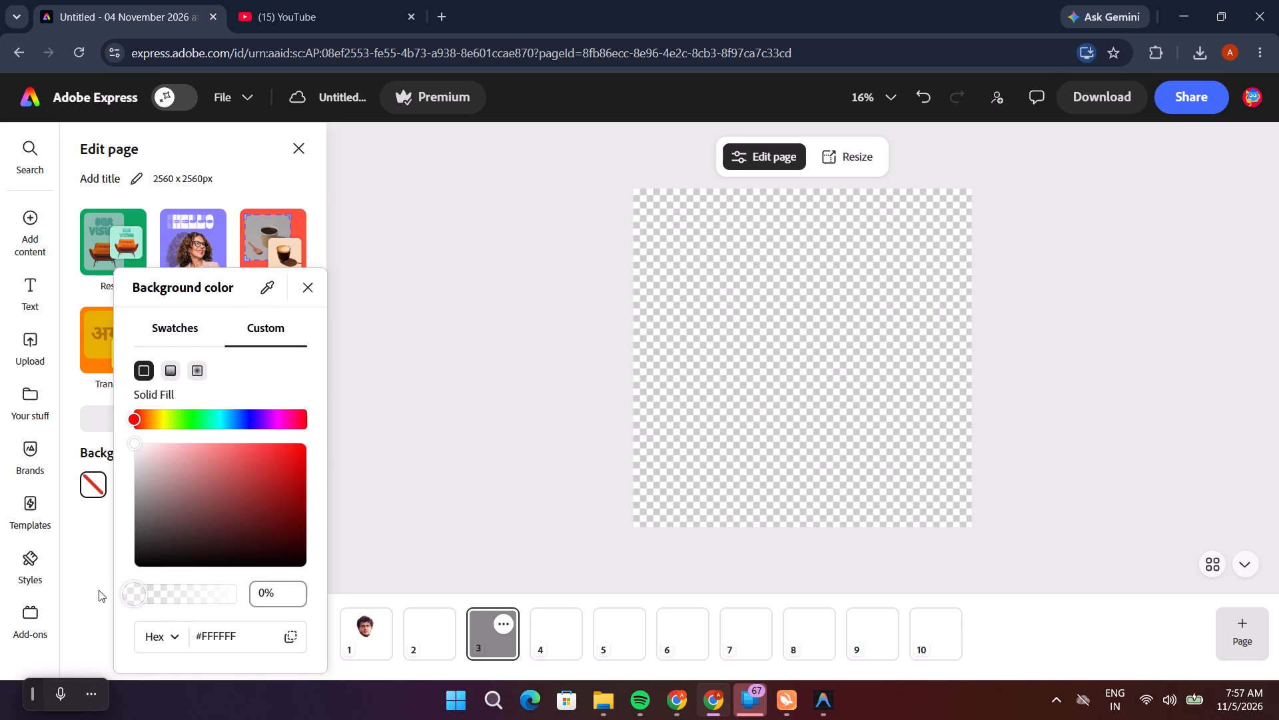
drag(99, 590, 77, 589)
Make page 4 transparent by setting its custom background color opacity to 0%.
click(556, 628)
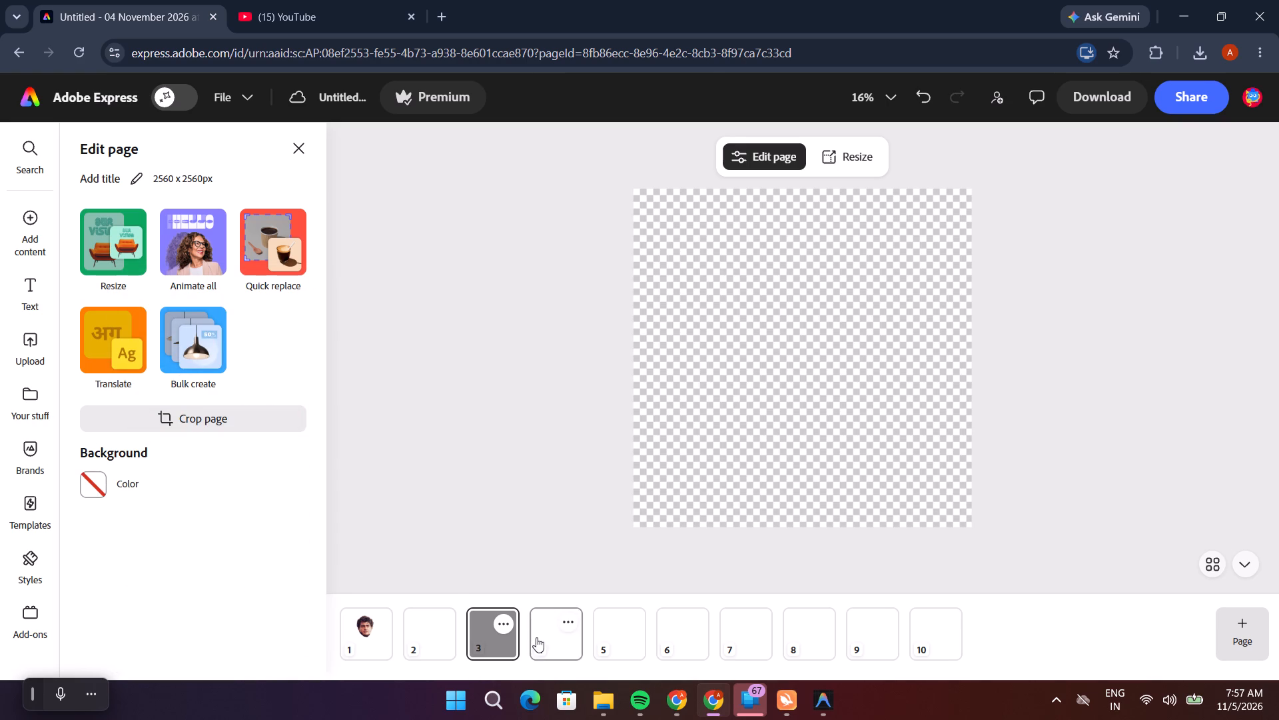
click(536, 637)
click(100, 481)
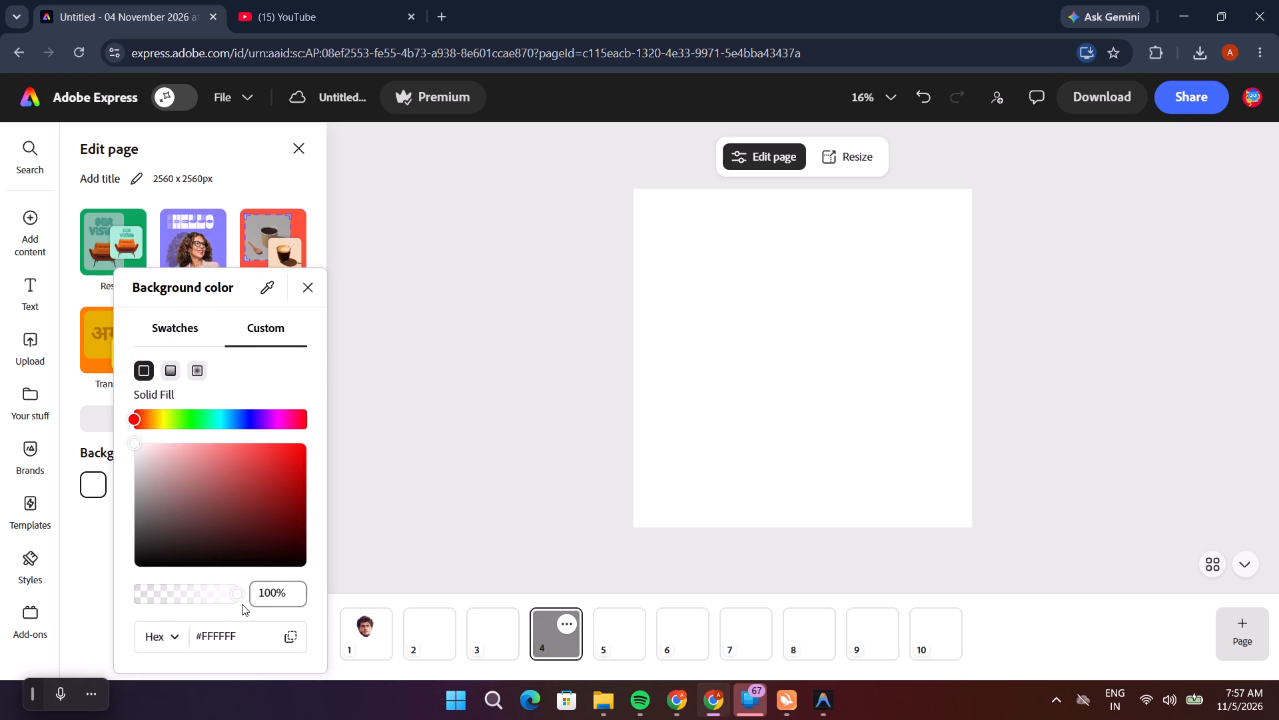
drag(235, 595, 79, 596)
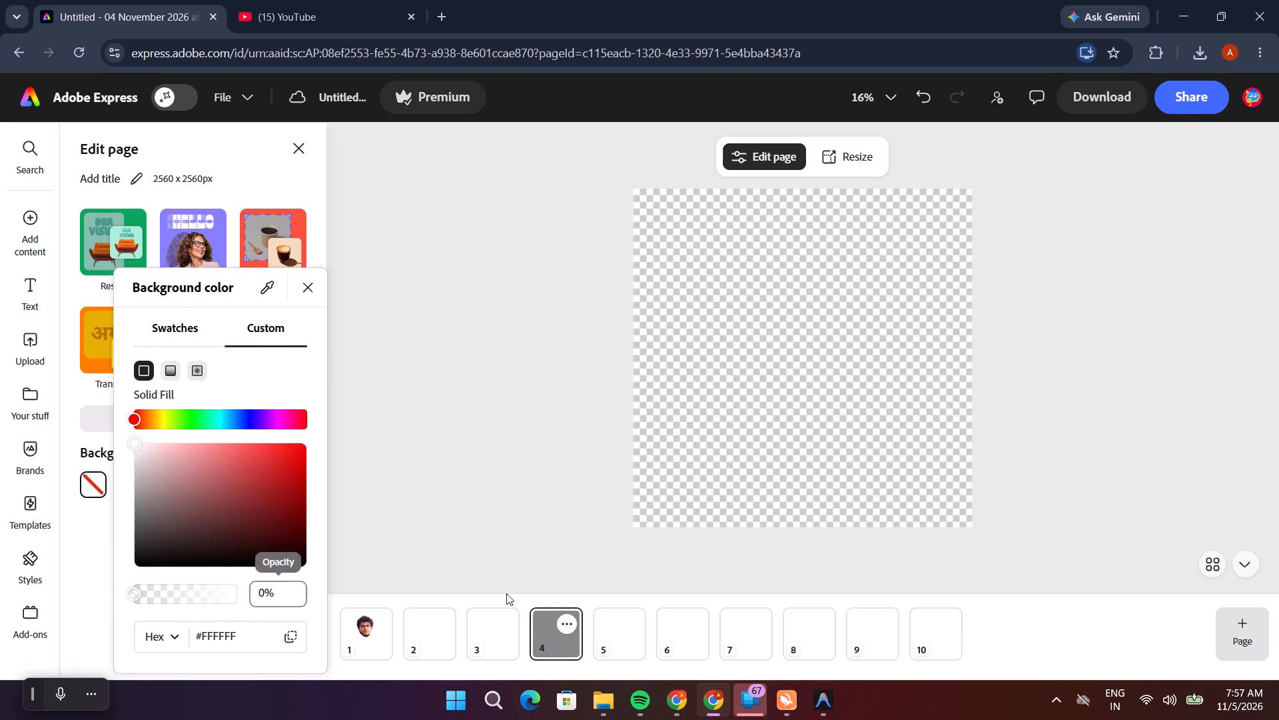
Make page 5 transparent by setting its custom background color opacity to 0%.
click(615, 639)
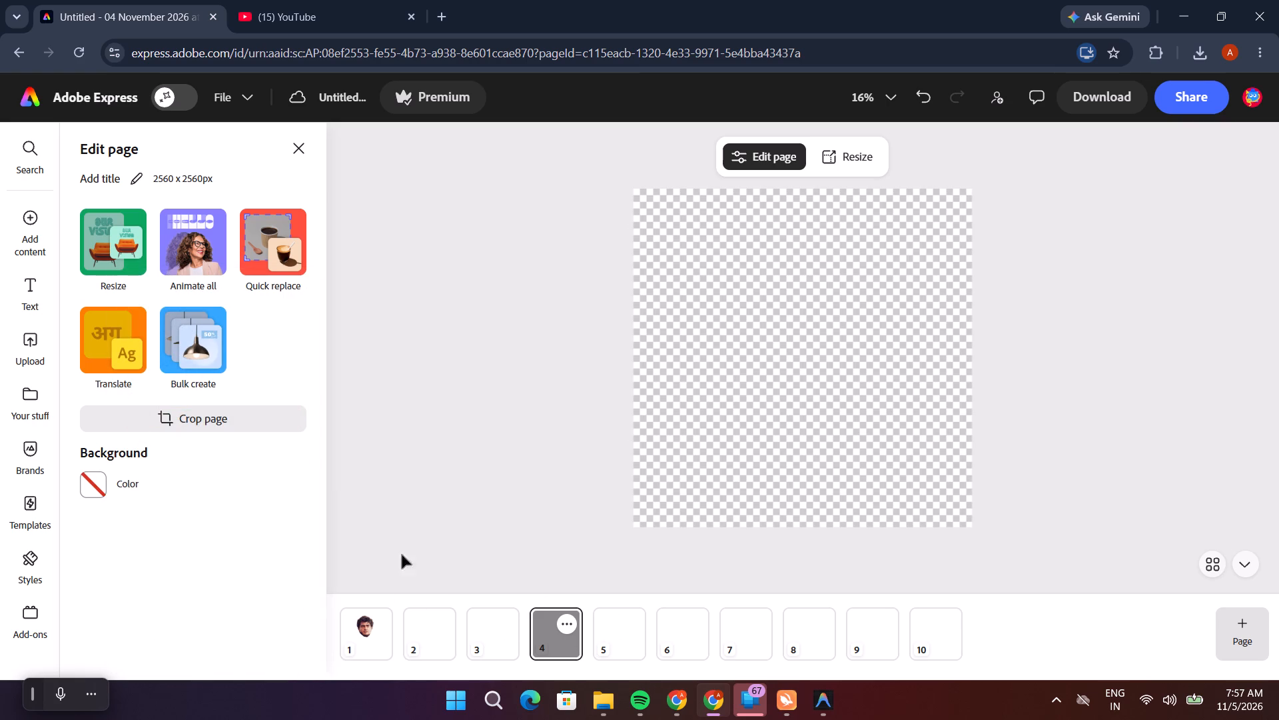
click(611, 653)
click(81, 479)
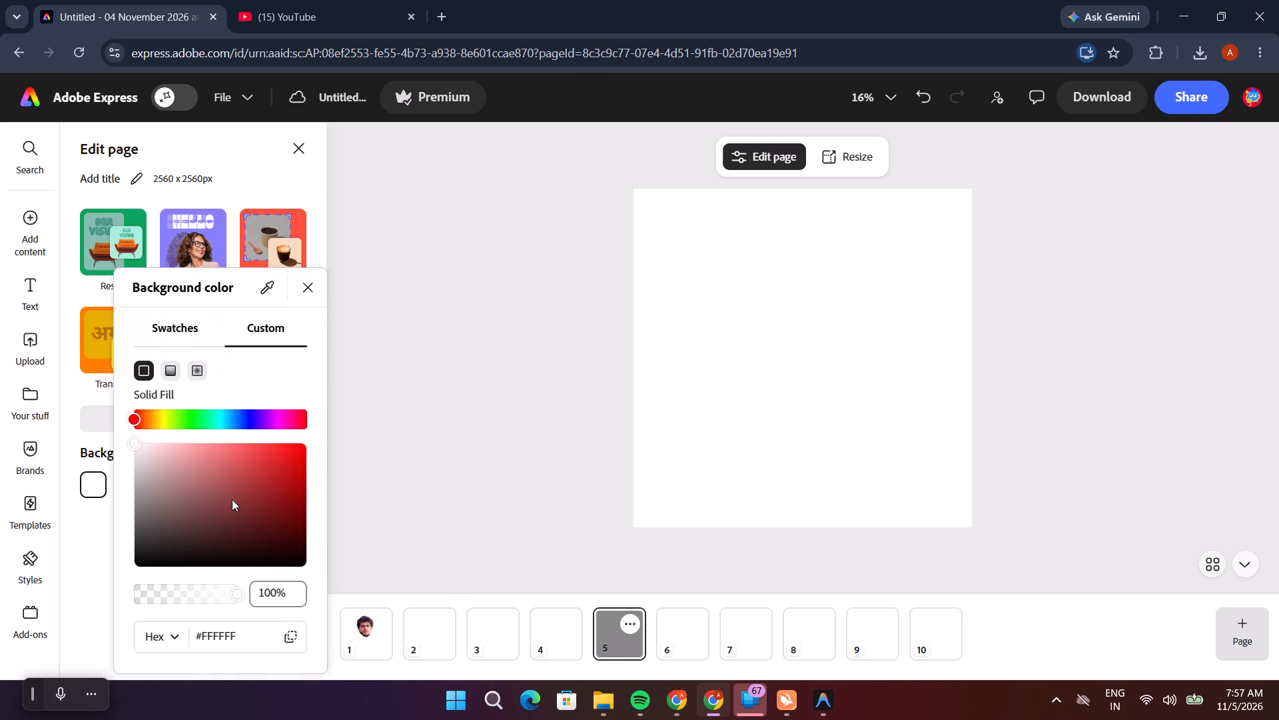
drag(237, 597, 123, 597)
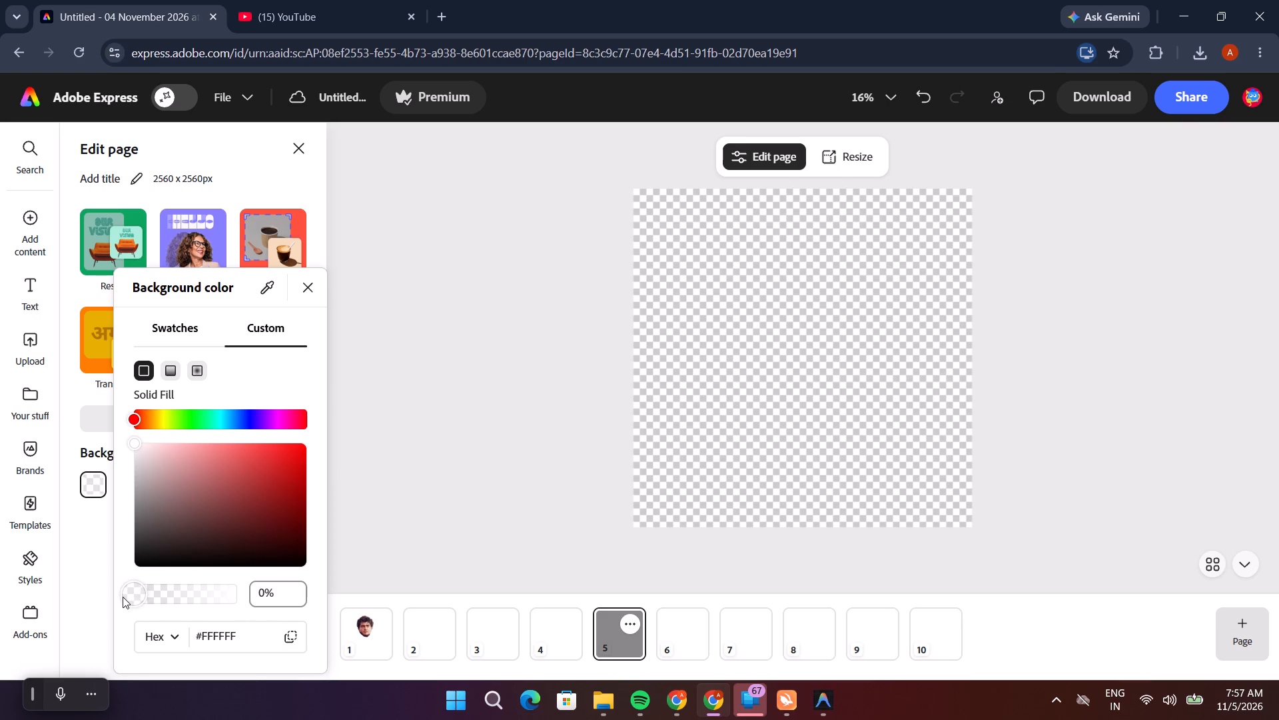
drag(123, 597, 121, 596)
click(421, 548)
Make page 6 transparent by setting its custom background color opacity to 0%.
click(689, 645)
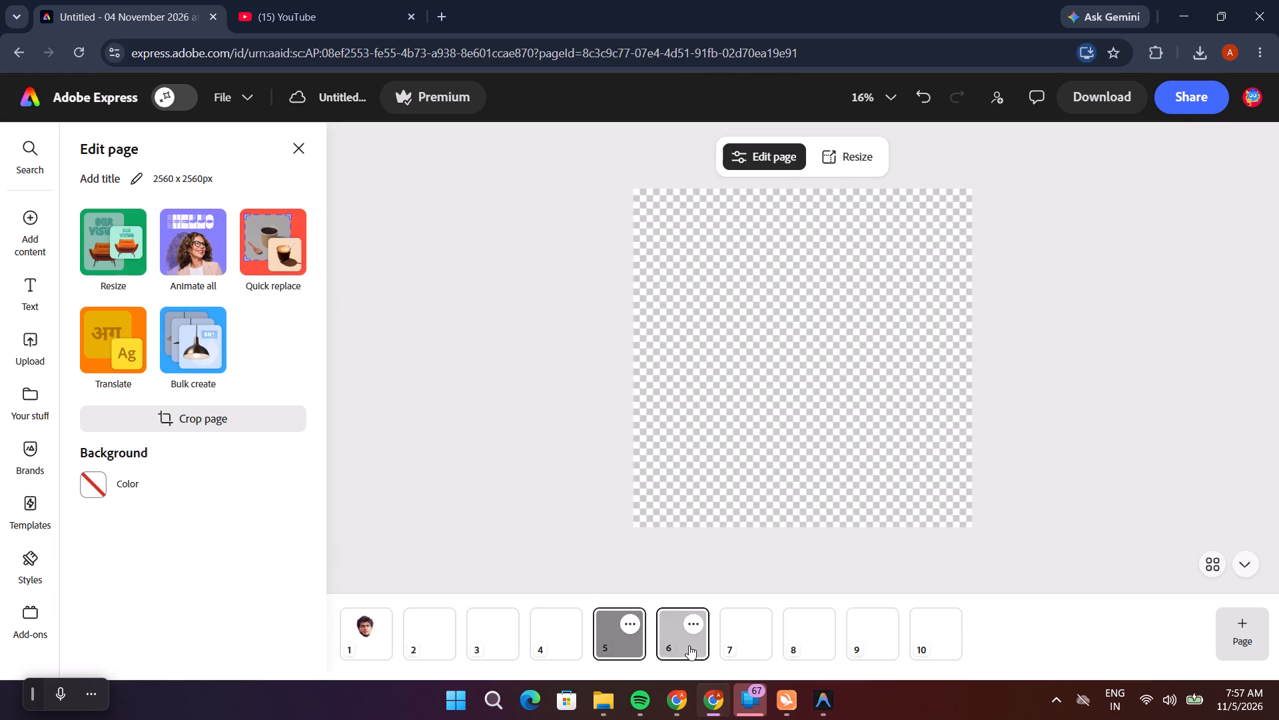
click(84, 479)
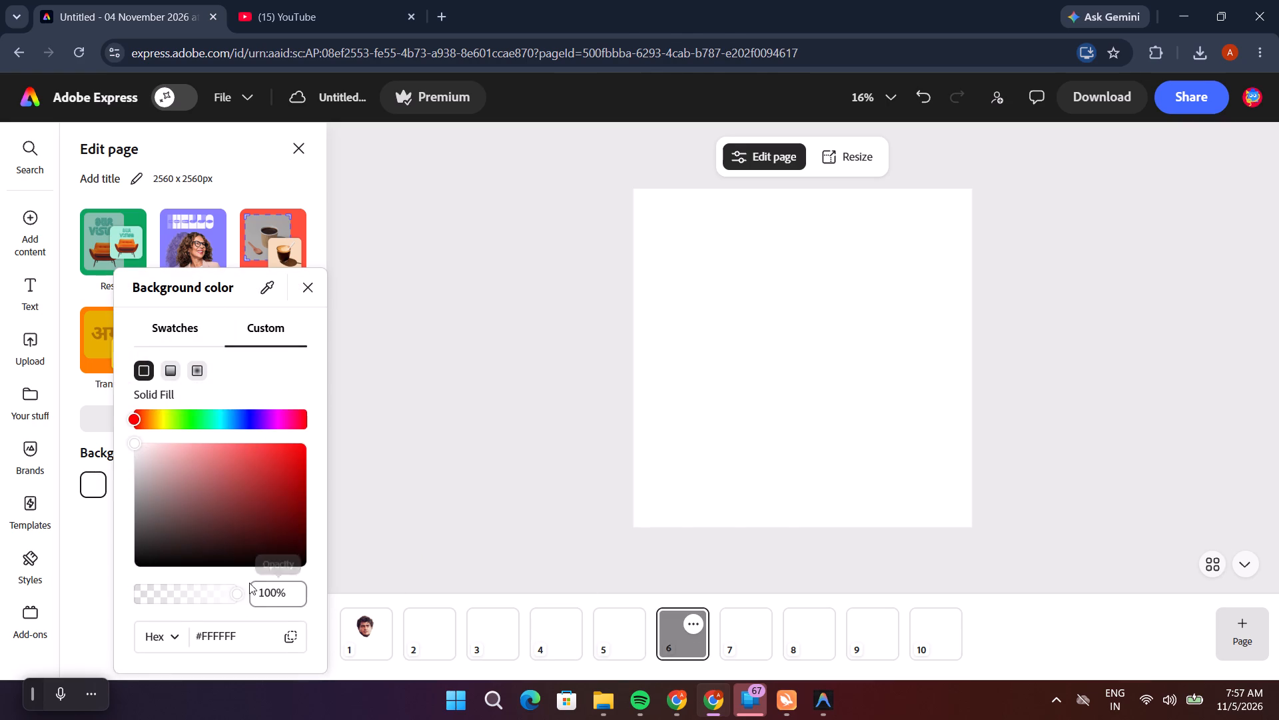
drag(238, 589, 76, 577)
click(473, 563)
Make page 7 transparent by setting its custom background color opacity to 0%.
click(733, 643)
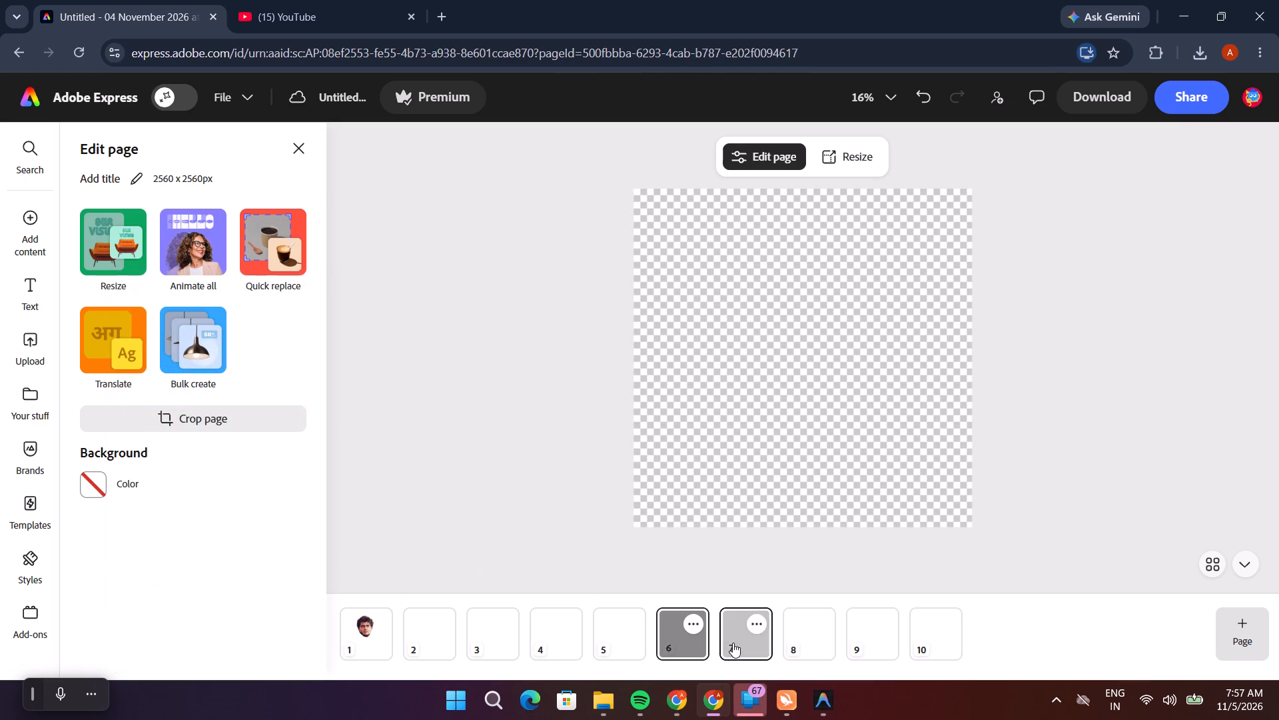
click(99, 486)
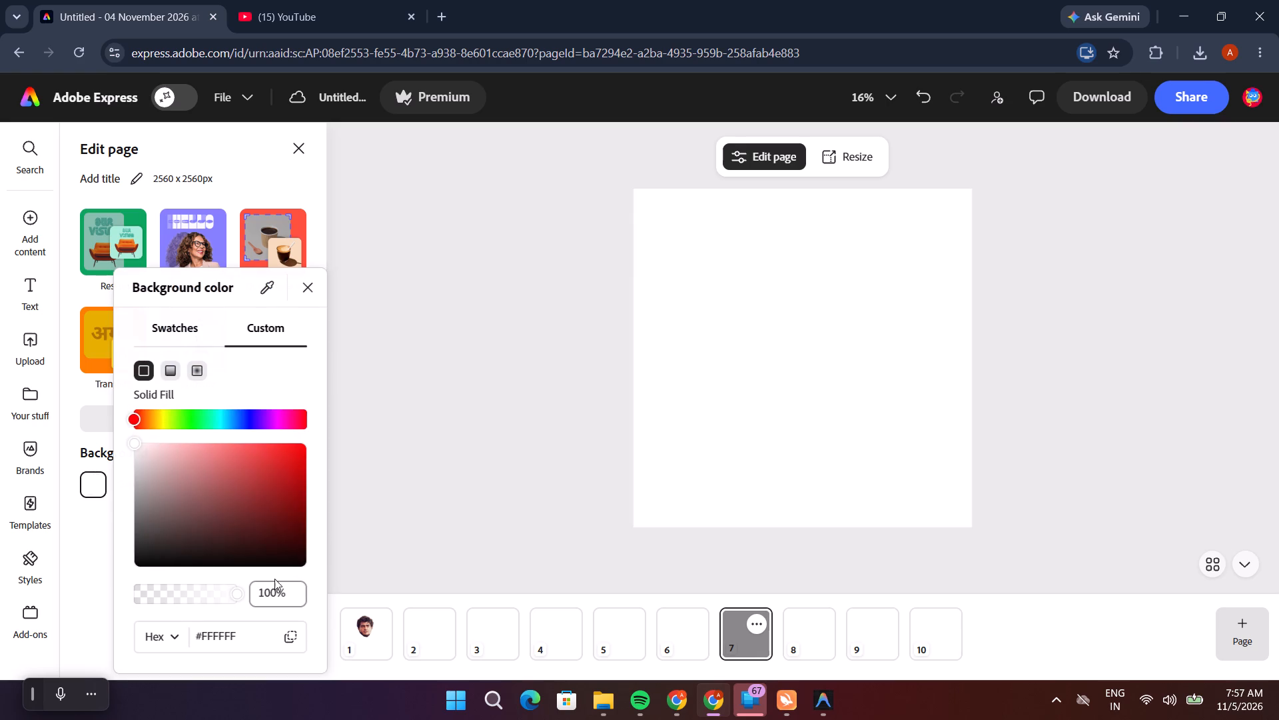
drag(245, 593, 67, 588)
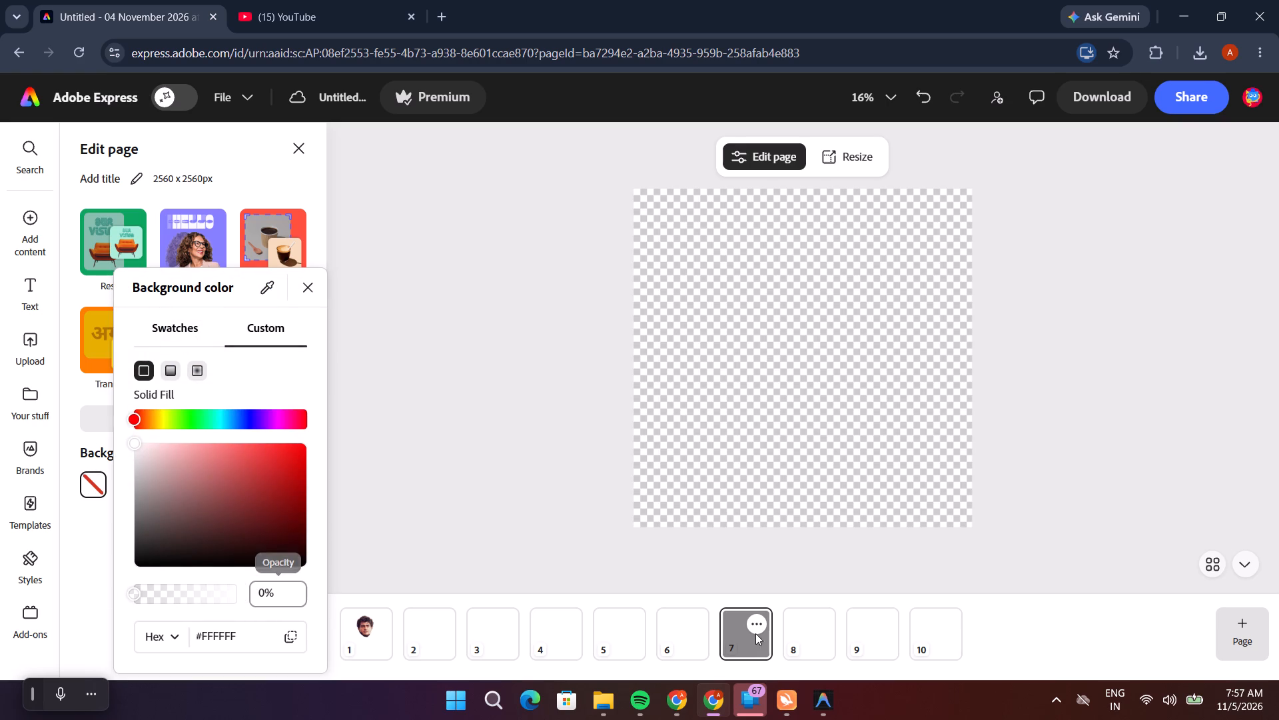
Make page 8 transparent by setting its custom background color opacity to 0%.
click(791, 637)
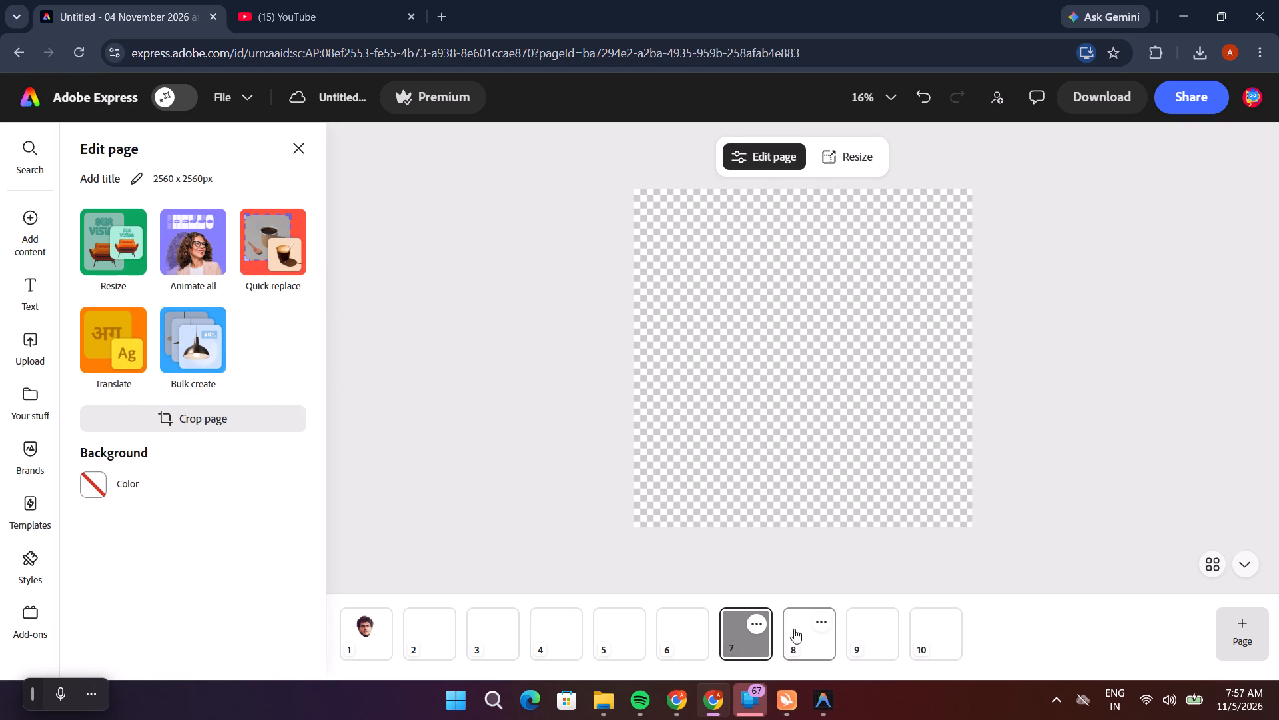
click(794, 630)
click(86, 472)
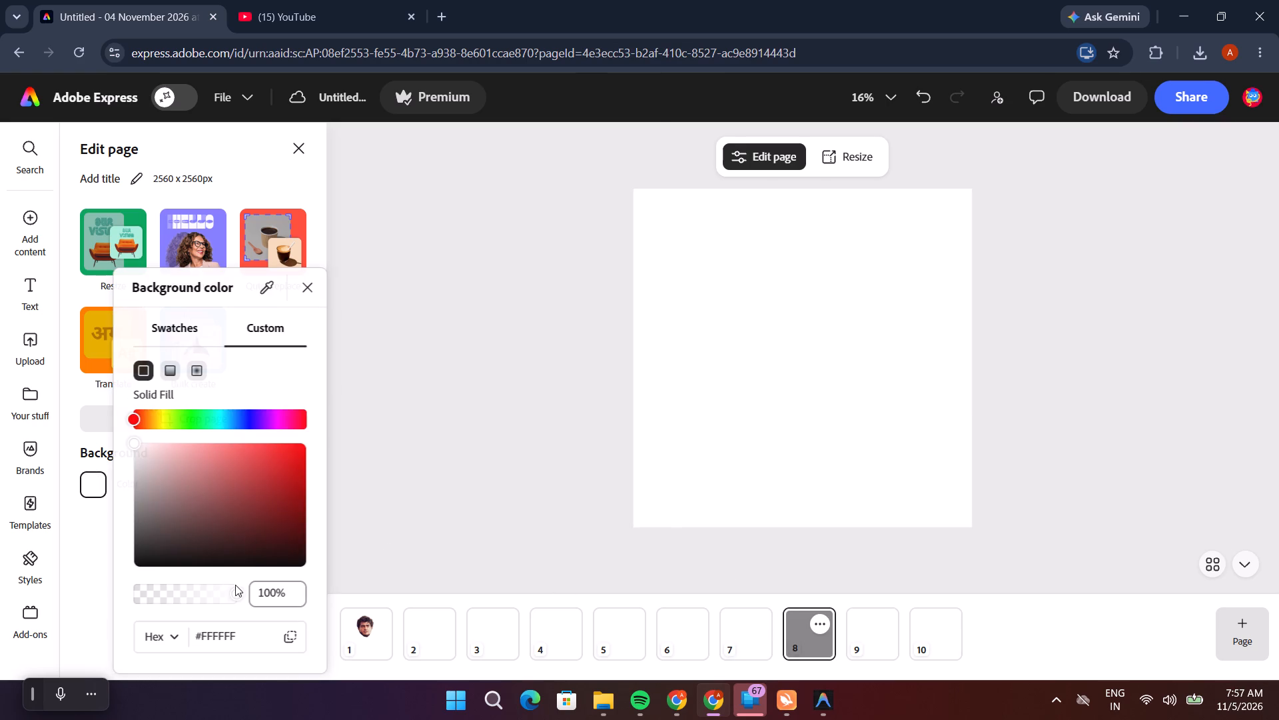
drag(234, 591, 123, 594)
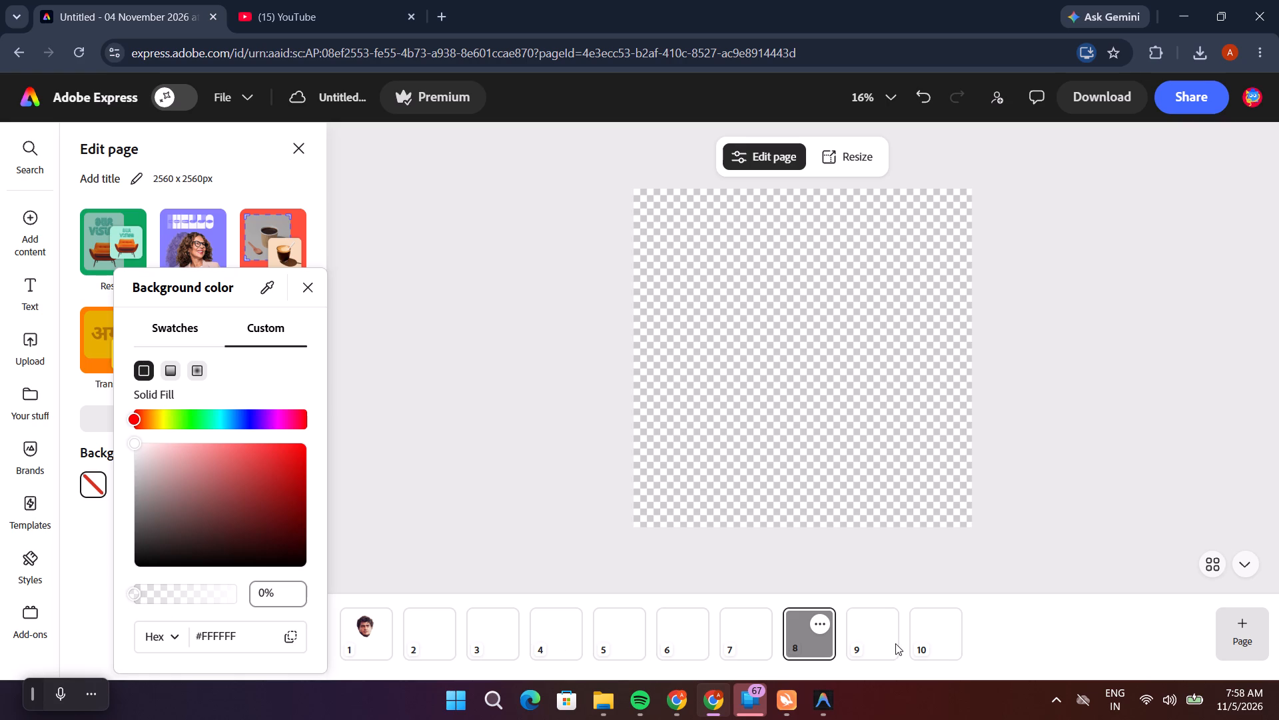
Make page 9 transparent by setting its custom background color opacity to 0%.
click(872, 643)
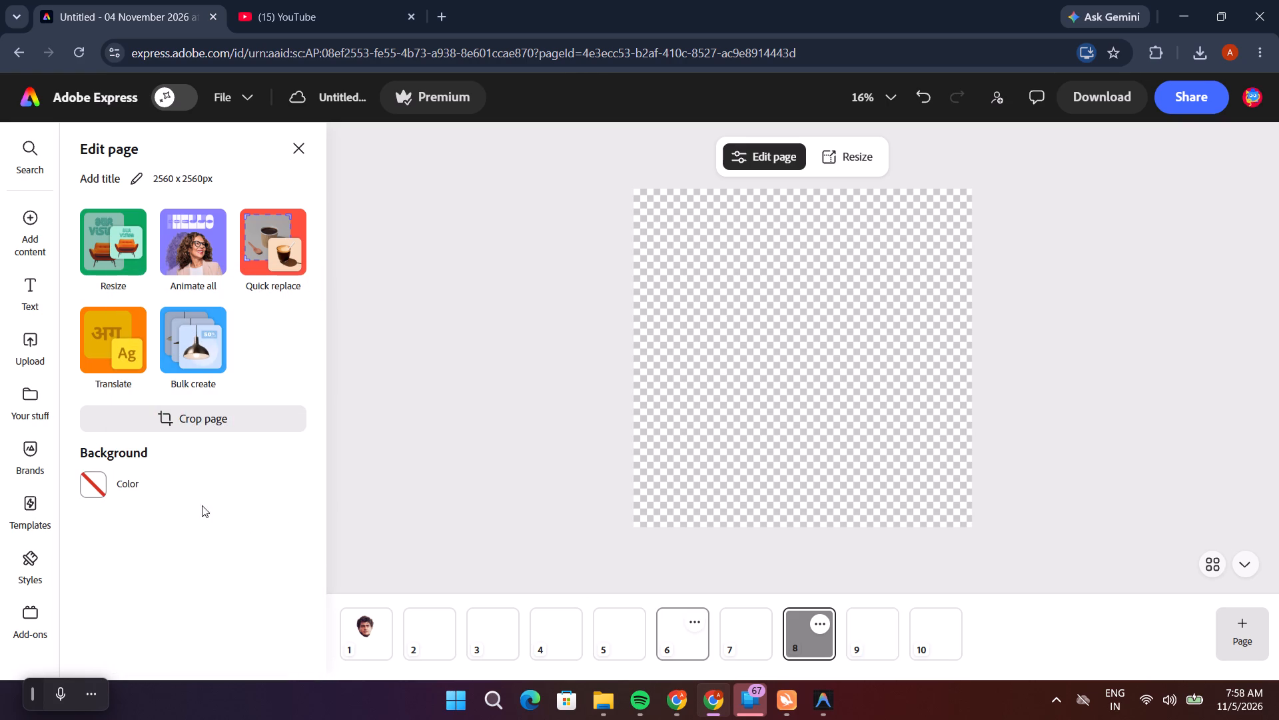
click(865, 639)
click(84, 486)
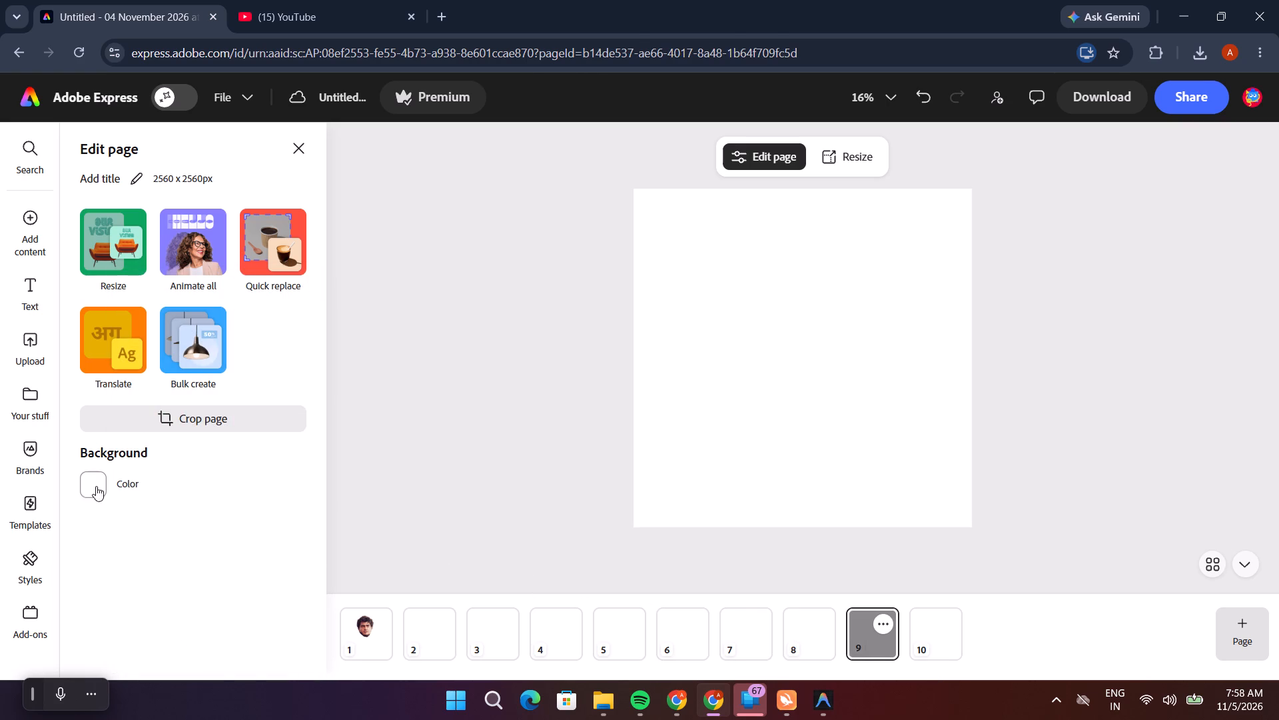
drag(233, 595, 93, 596)
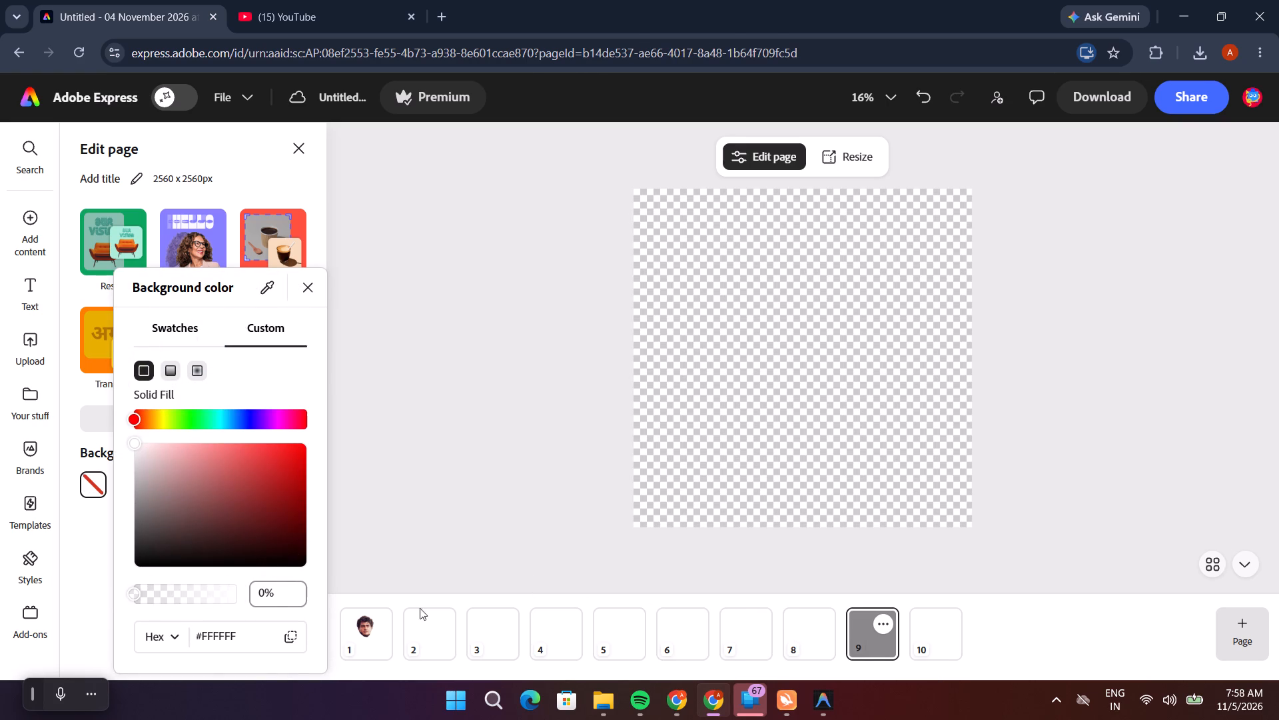
Make page 10 transparent by setting its custom background color opacity to 0%.
click(927, 627)
click(927, 627)
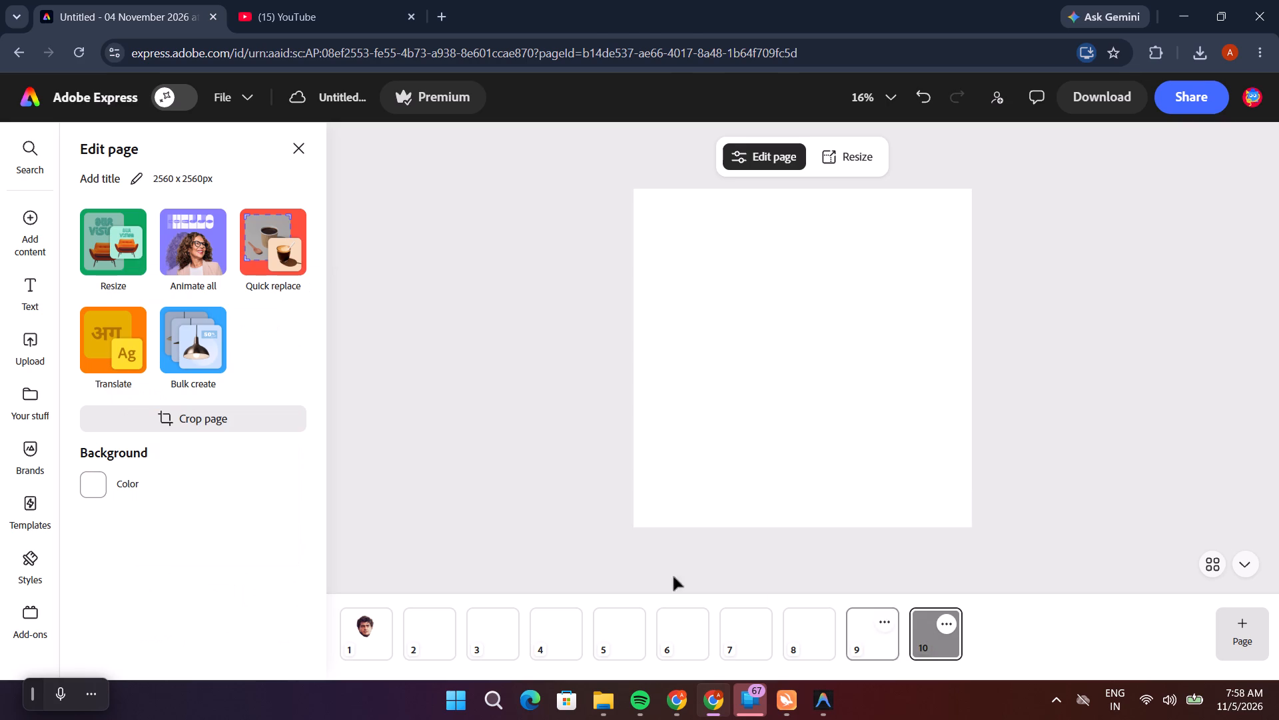
click(87, 482)
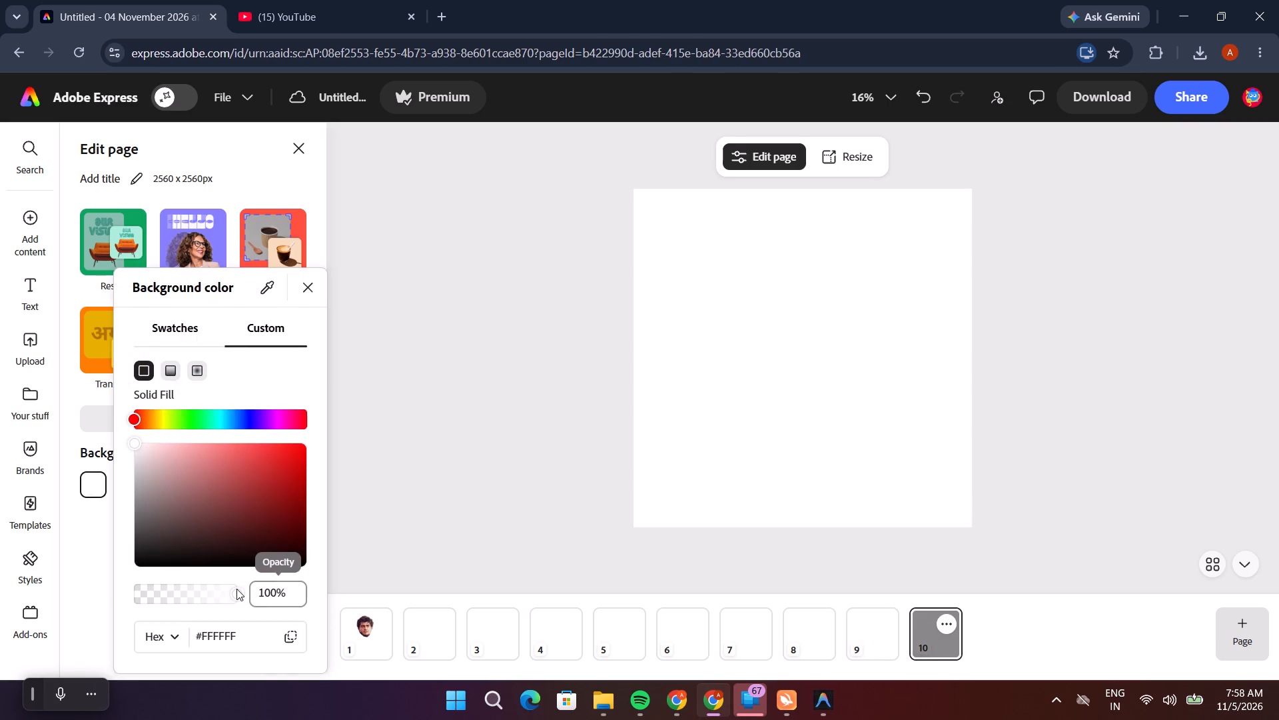
drag(236, 589, 116, 575)
click(429, 498)
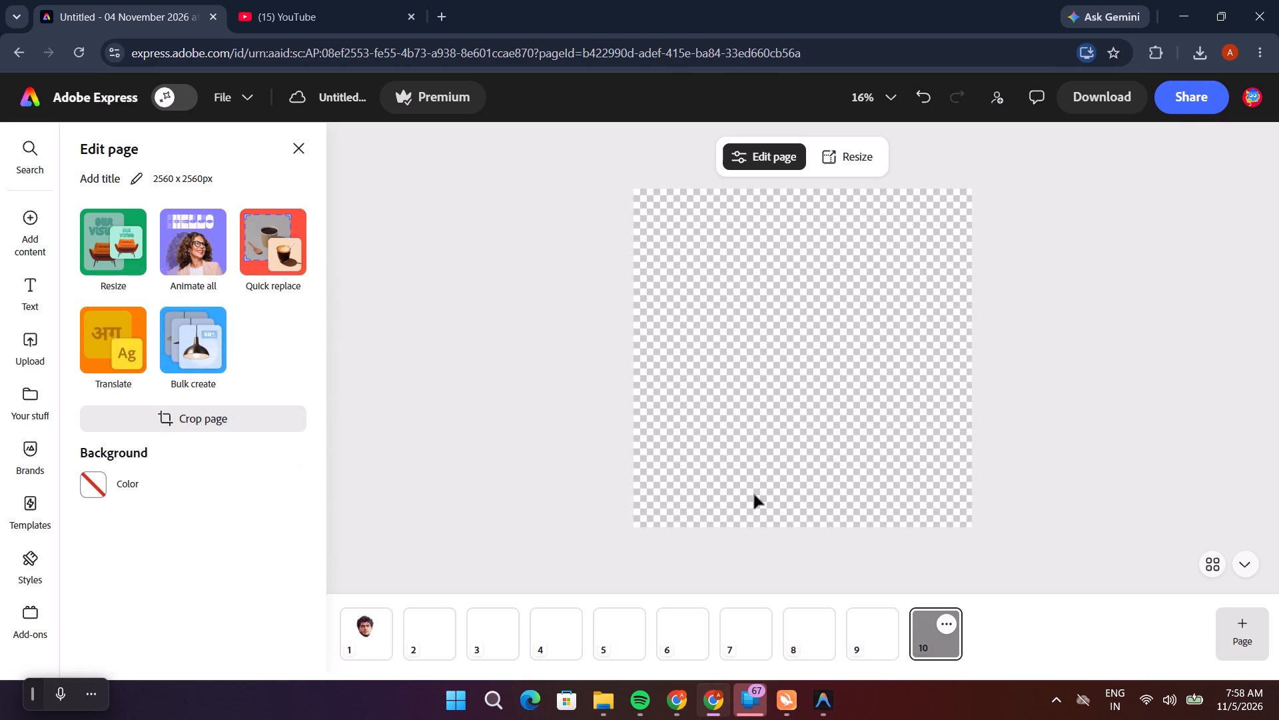
Review the first three pages to check their transparent backgrounds, and close the page editing options.
click(432, 628)
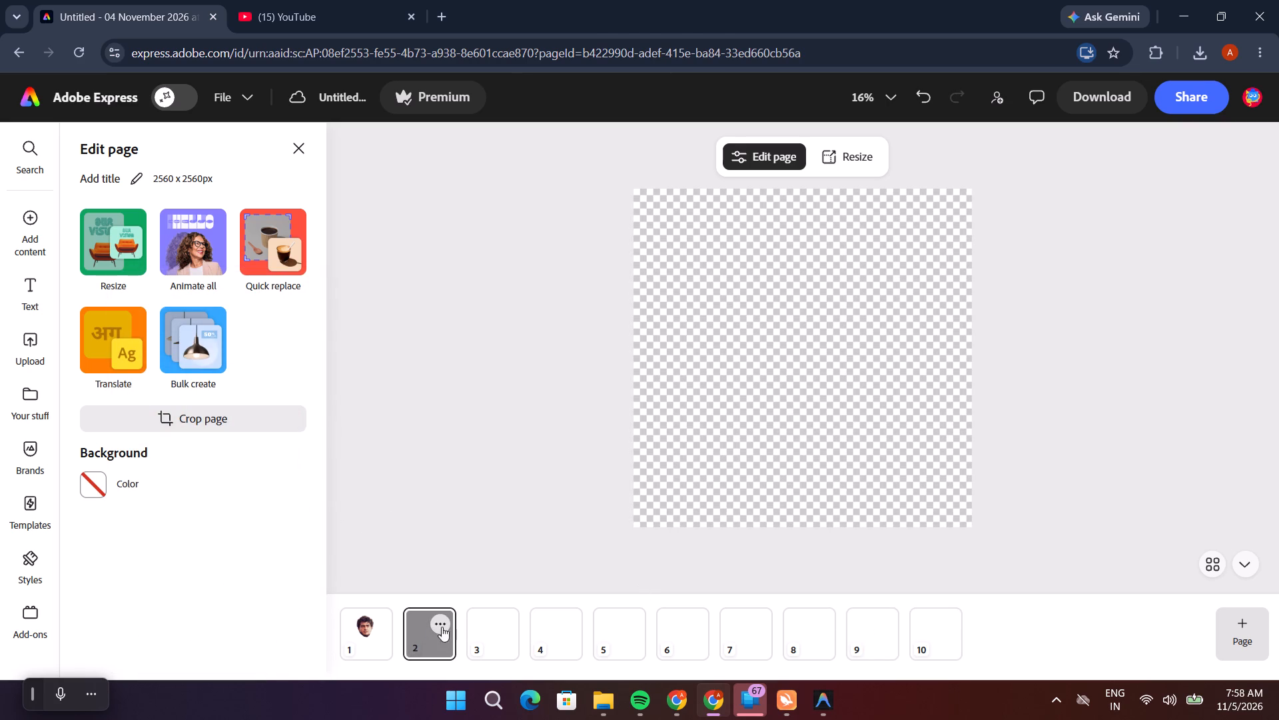
click(807, 379)
click(363, 635)
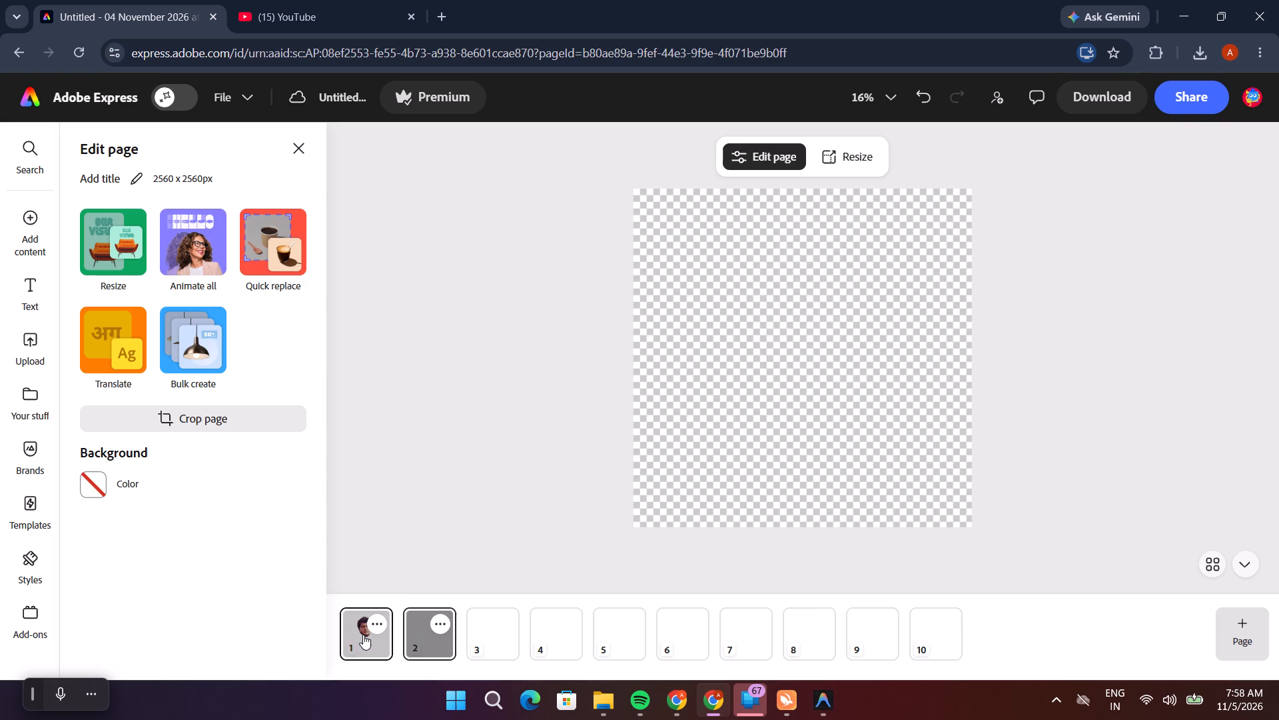
click(438, 642)
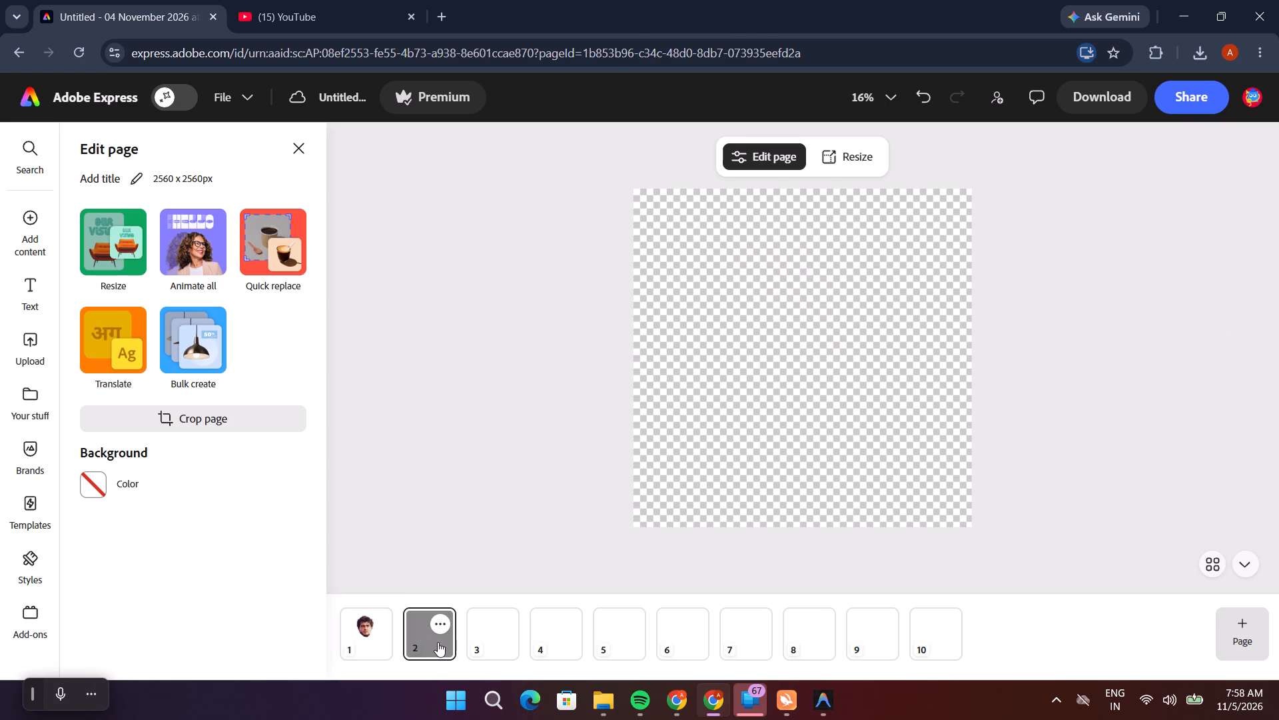
click(494, 642)
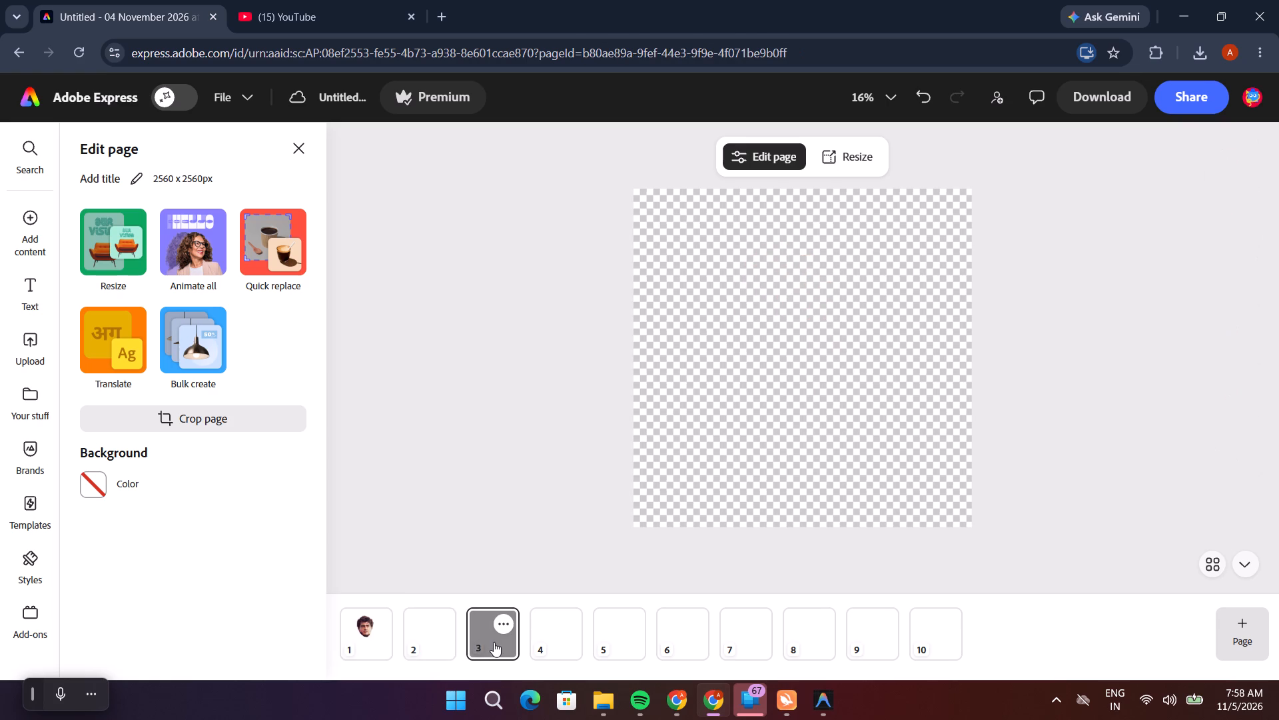
click(431, 642)
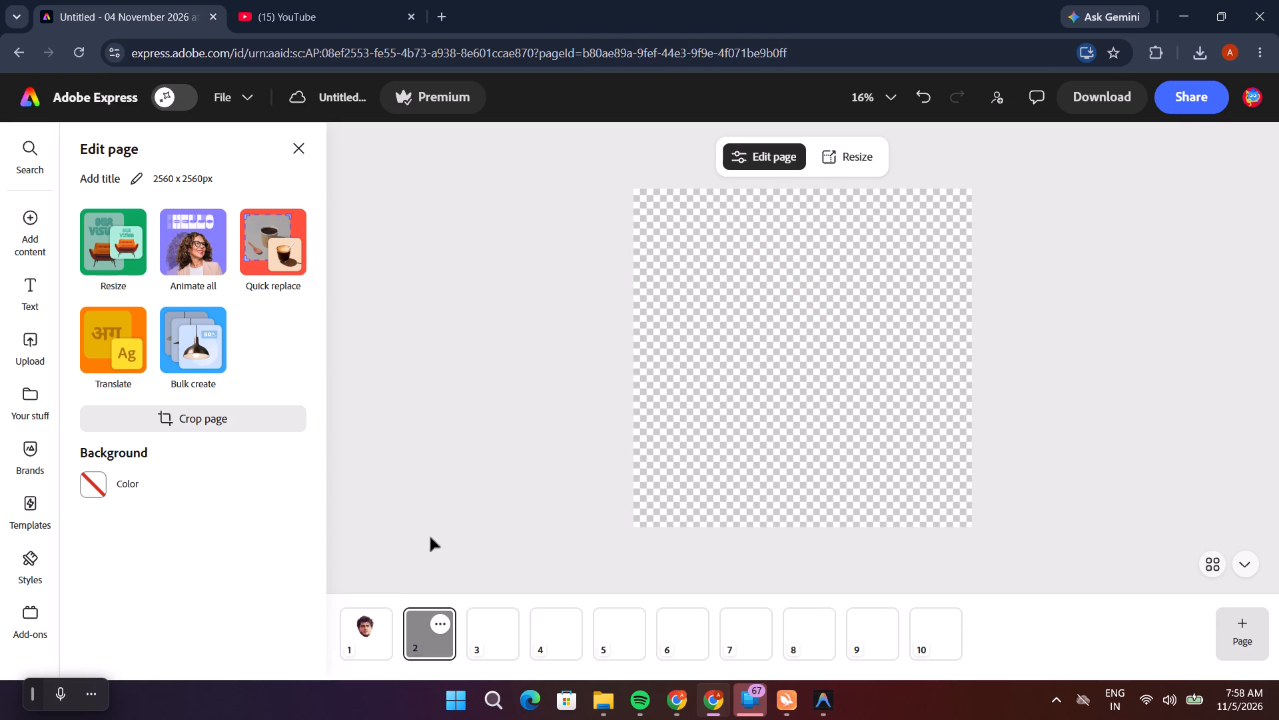
click(299, 150)
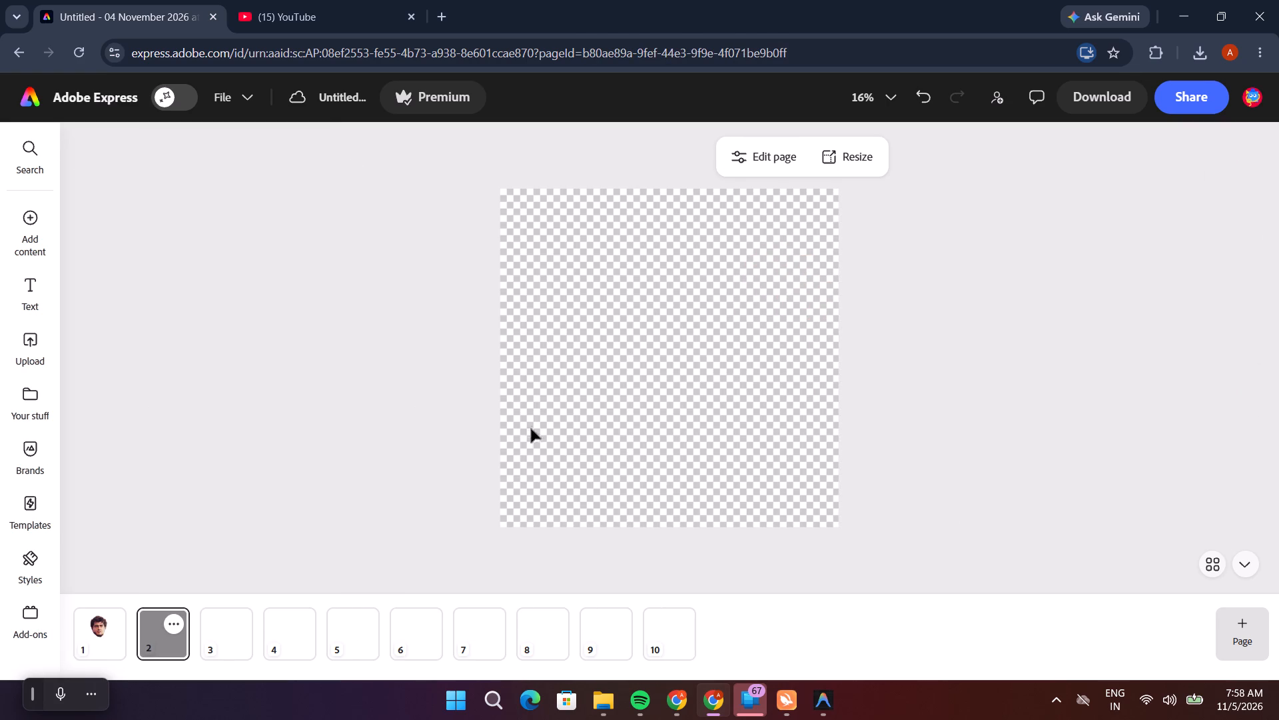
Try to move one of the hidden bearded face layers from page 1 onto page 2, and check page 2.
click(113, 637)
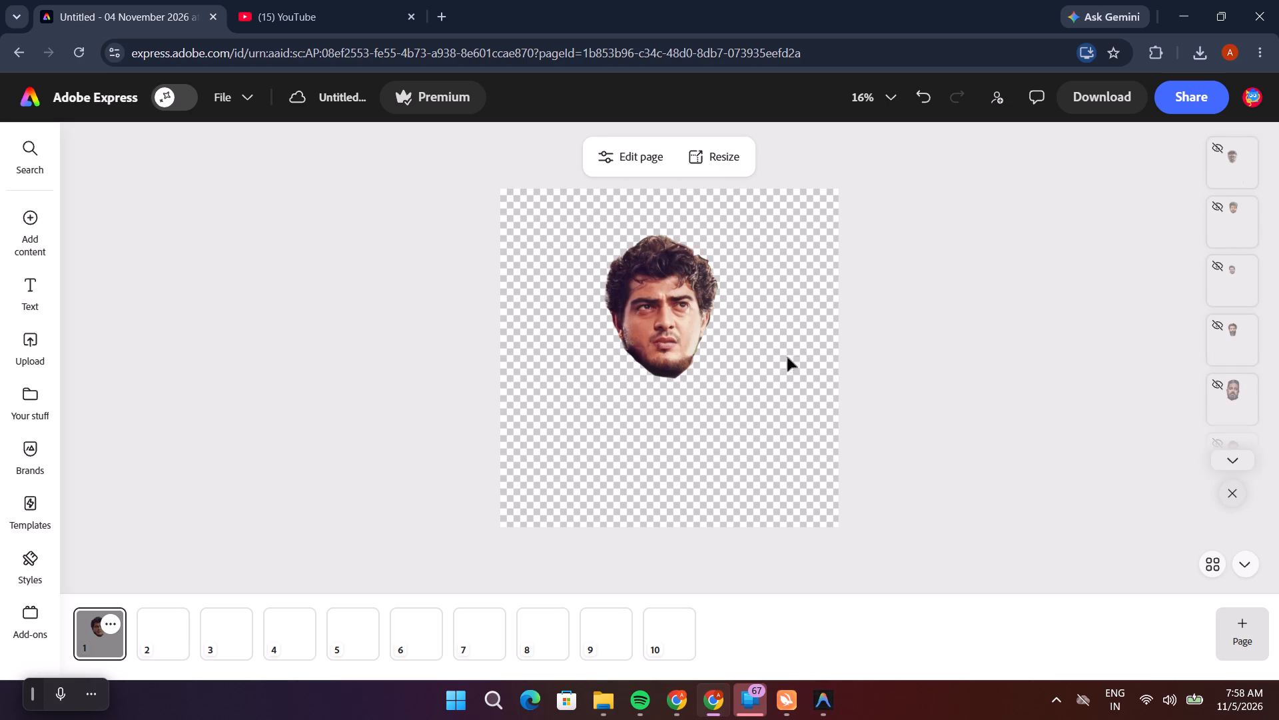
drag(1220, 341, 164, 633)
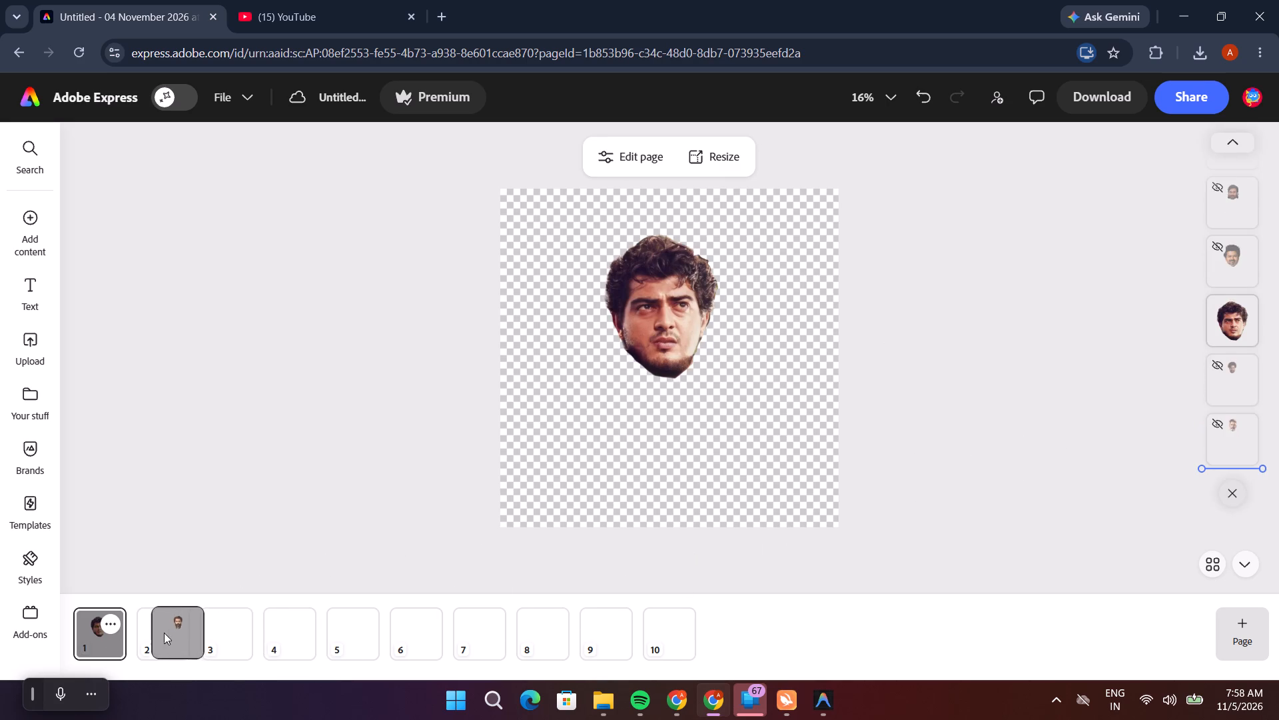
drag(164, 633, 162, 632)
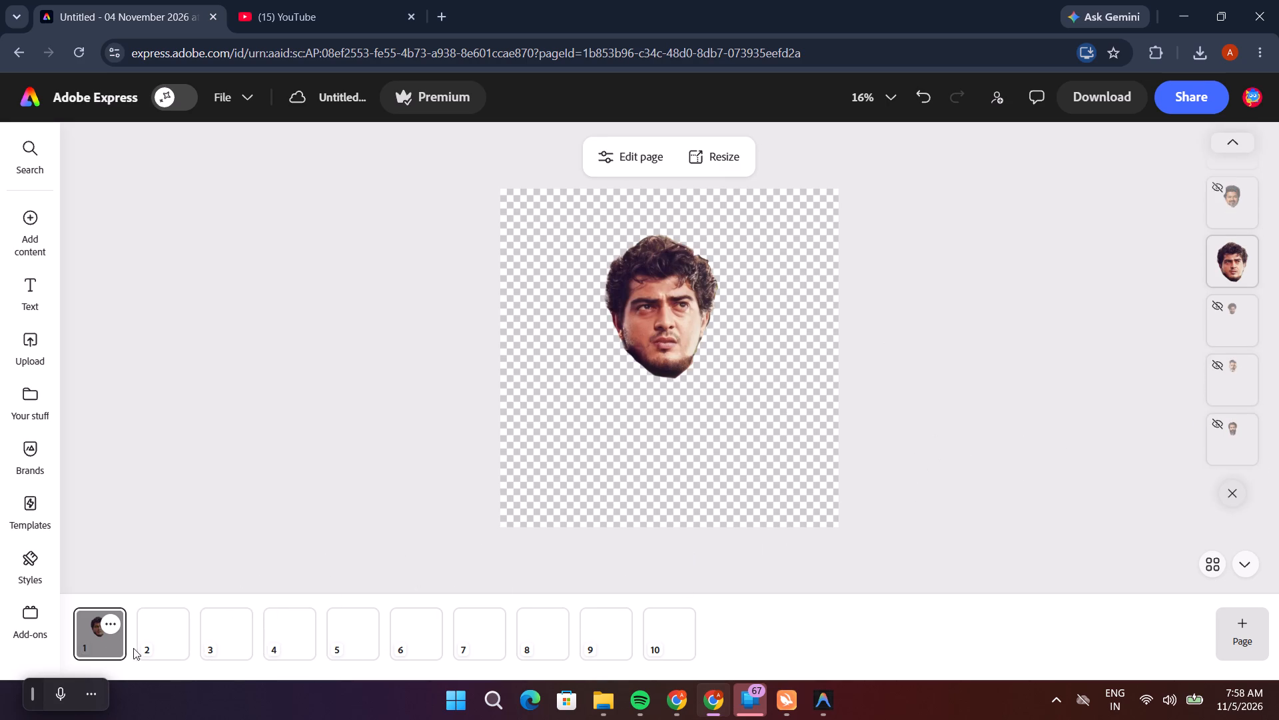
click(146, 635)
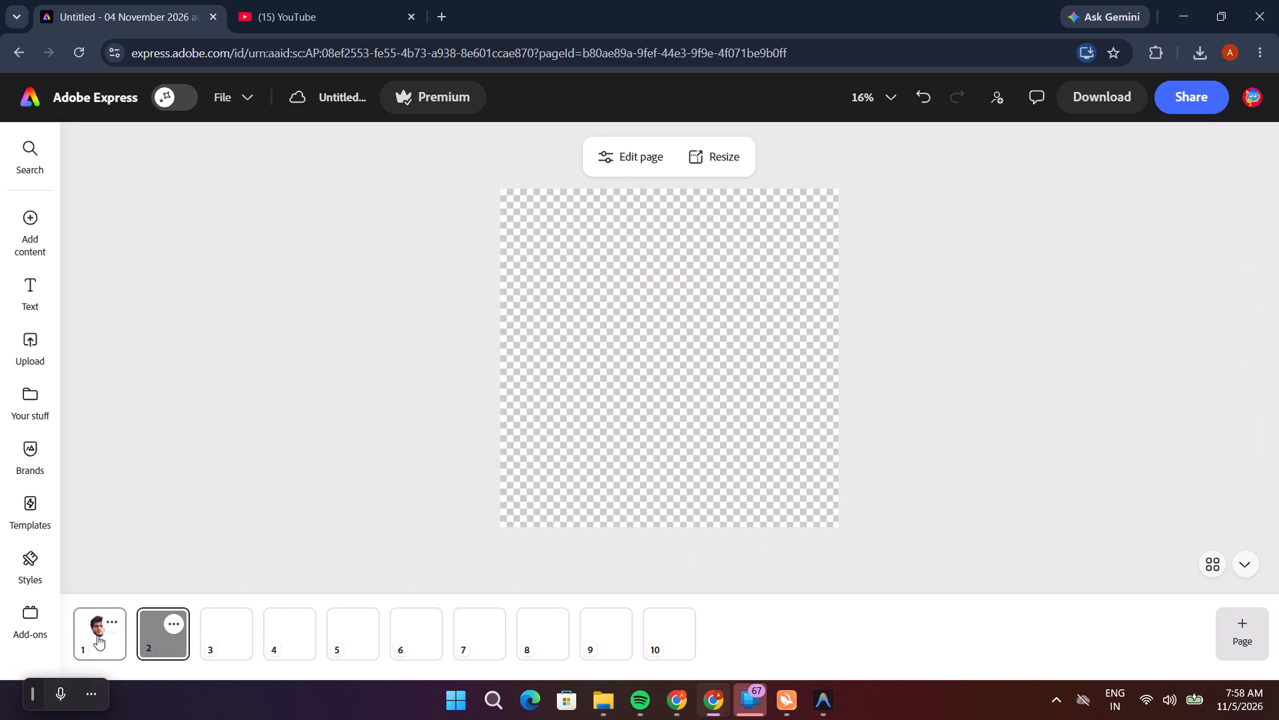
Move the page containing the face cutouts to second place in the page order.
drag(95, 627, 179, 655)
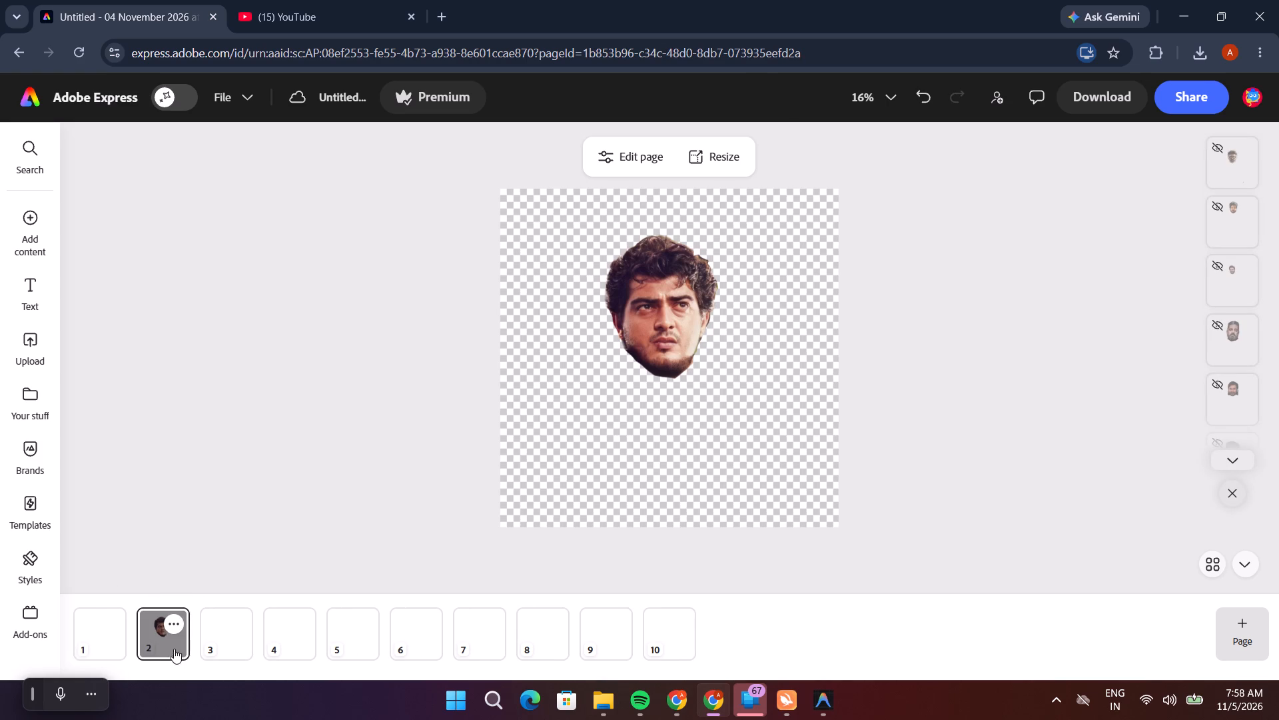
click(90, 635)
click(179, 645)
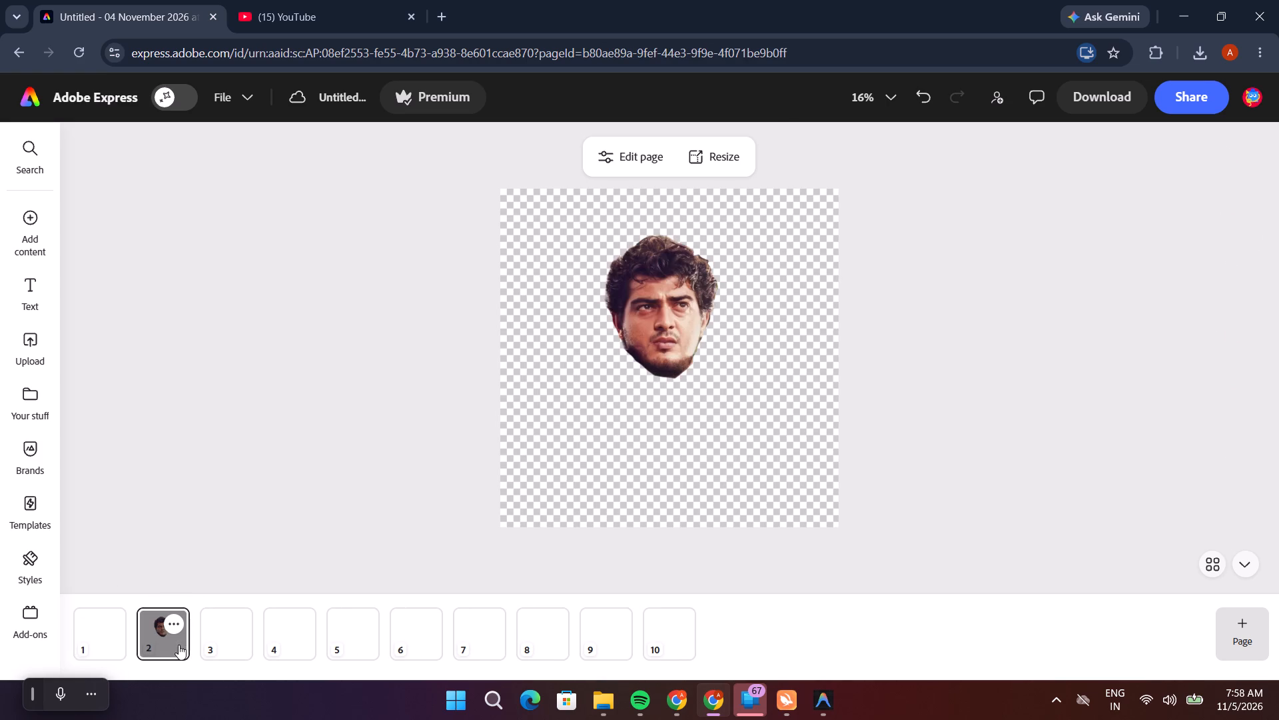
Show the hidden layer with the bearded, longer-haired face on page 2.
click(1214, 386)
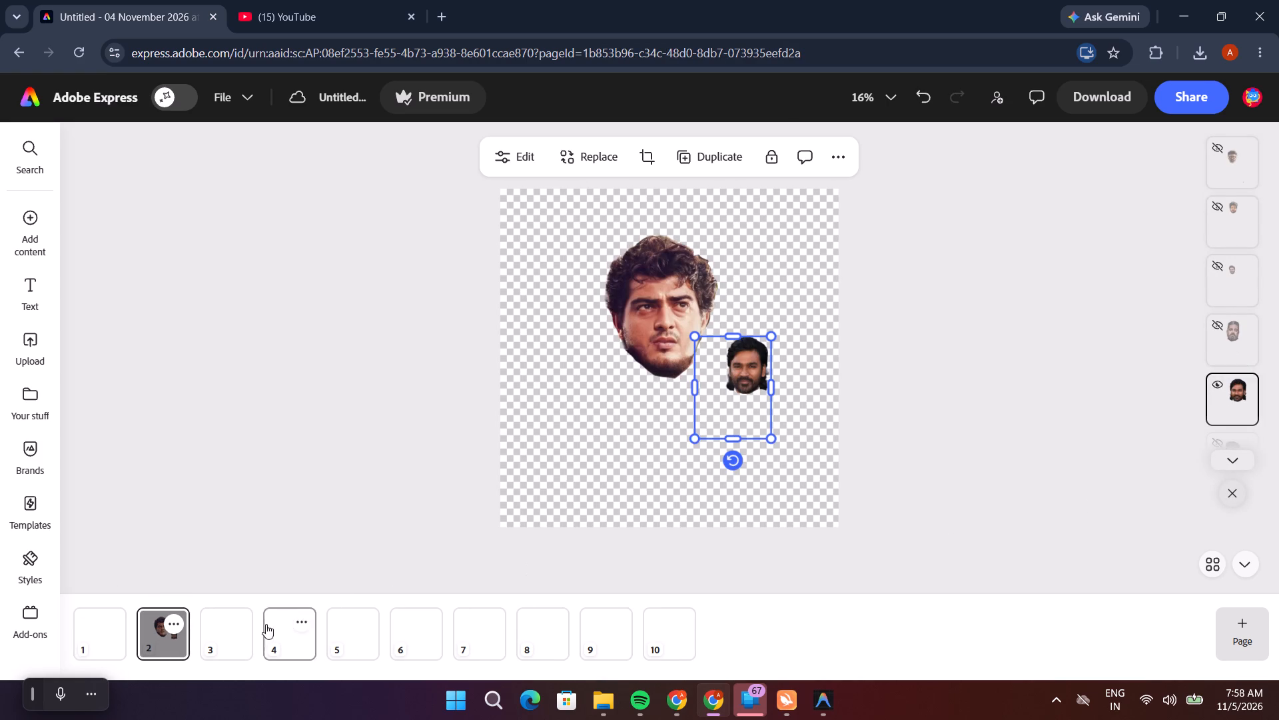
Try to move the small bearded face from page 2 onto page 3 and page 8, and drop it below the large face on page 2.
click(214, 636)
click(167, 637)
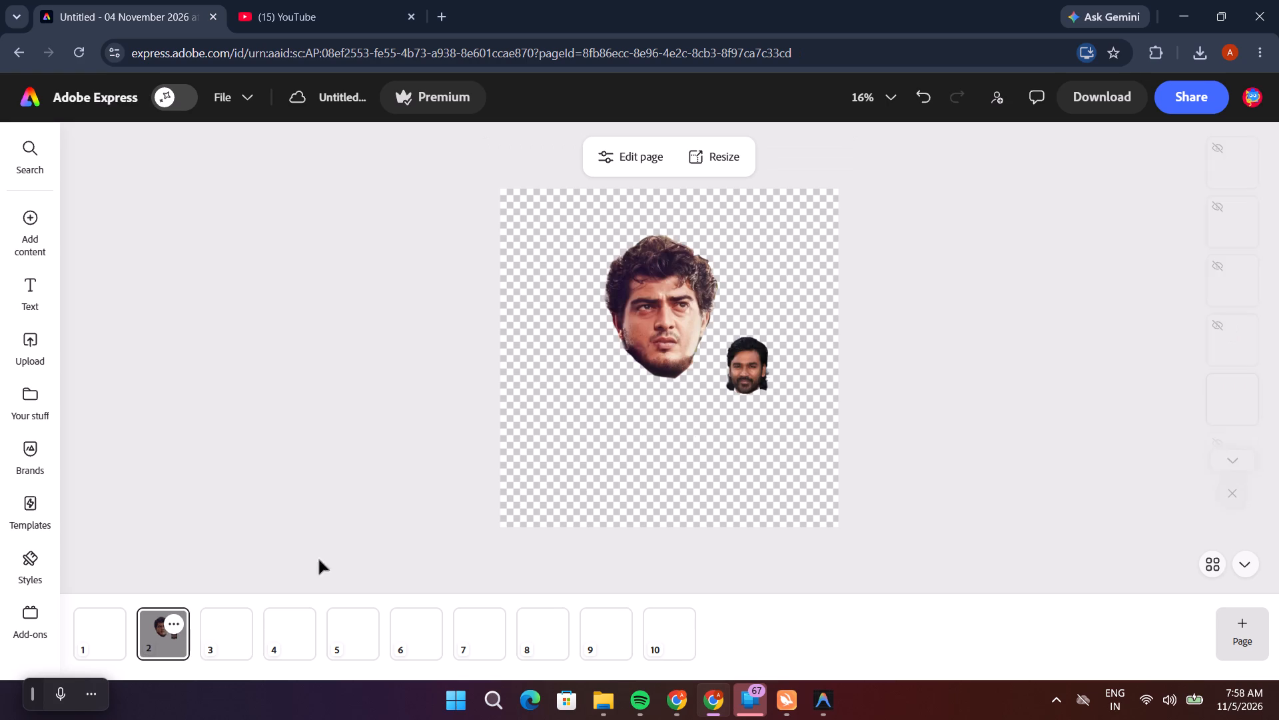
drag(741, 377, 214, 641)
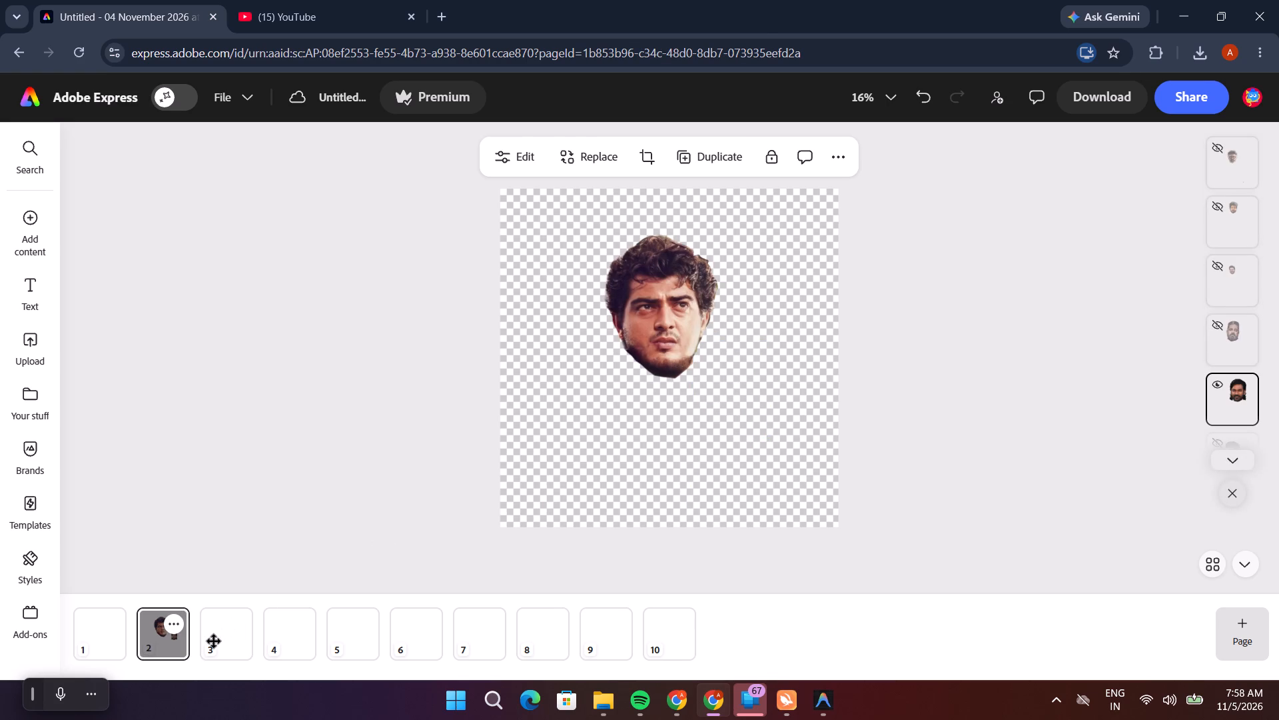
drag(214, 641, 224, 635)
drag(746, 377, 700, 532)
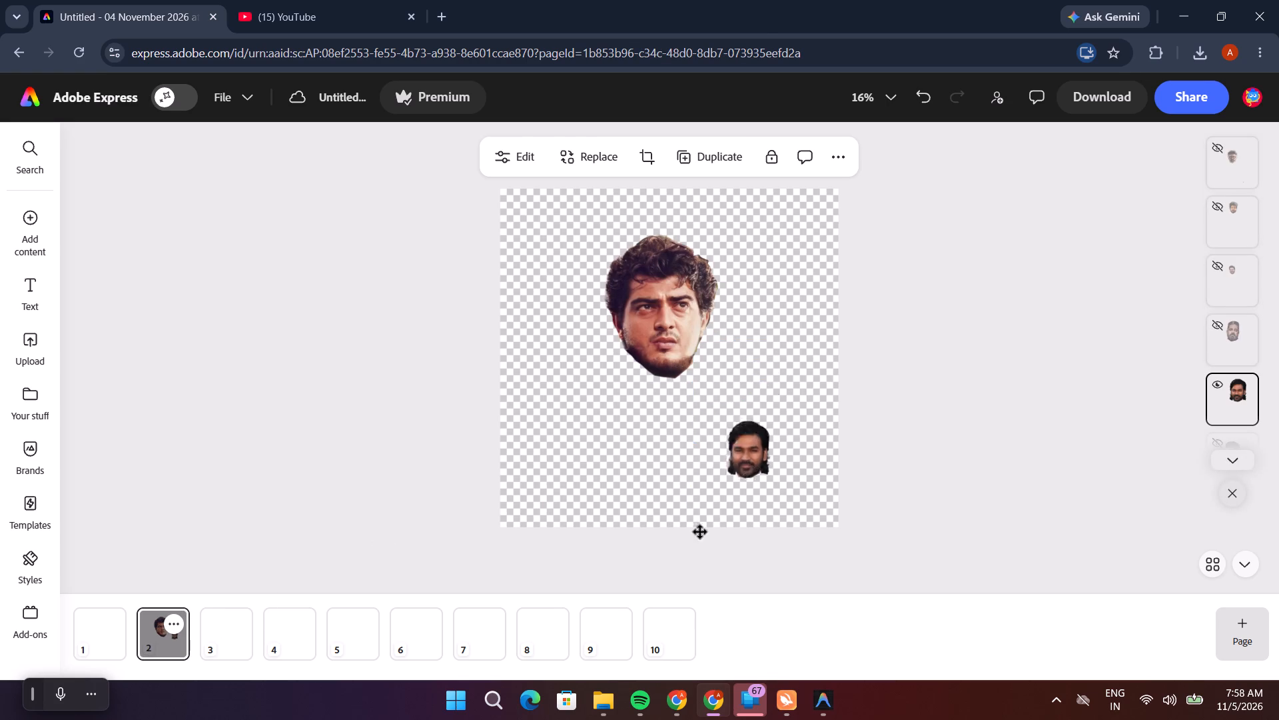
drag(700, 532, 536, 652)
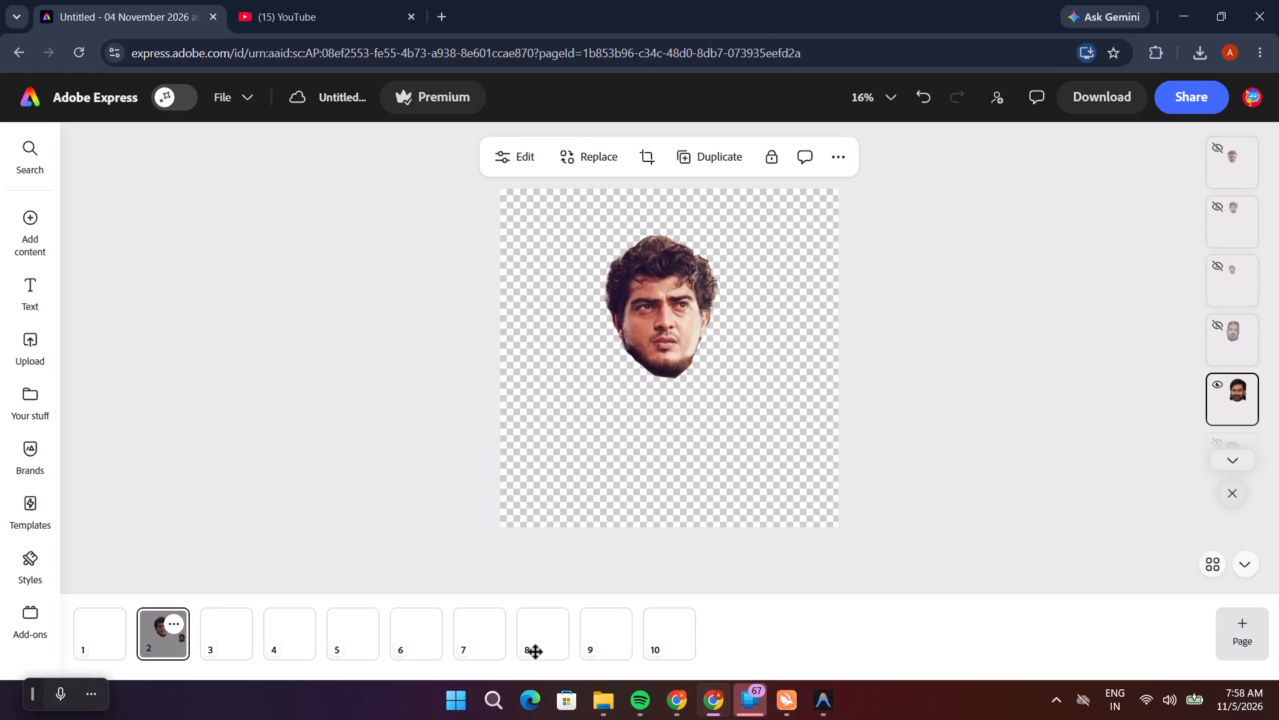
drag(536, 652, 708, 449)
click(708, 448)
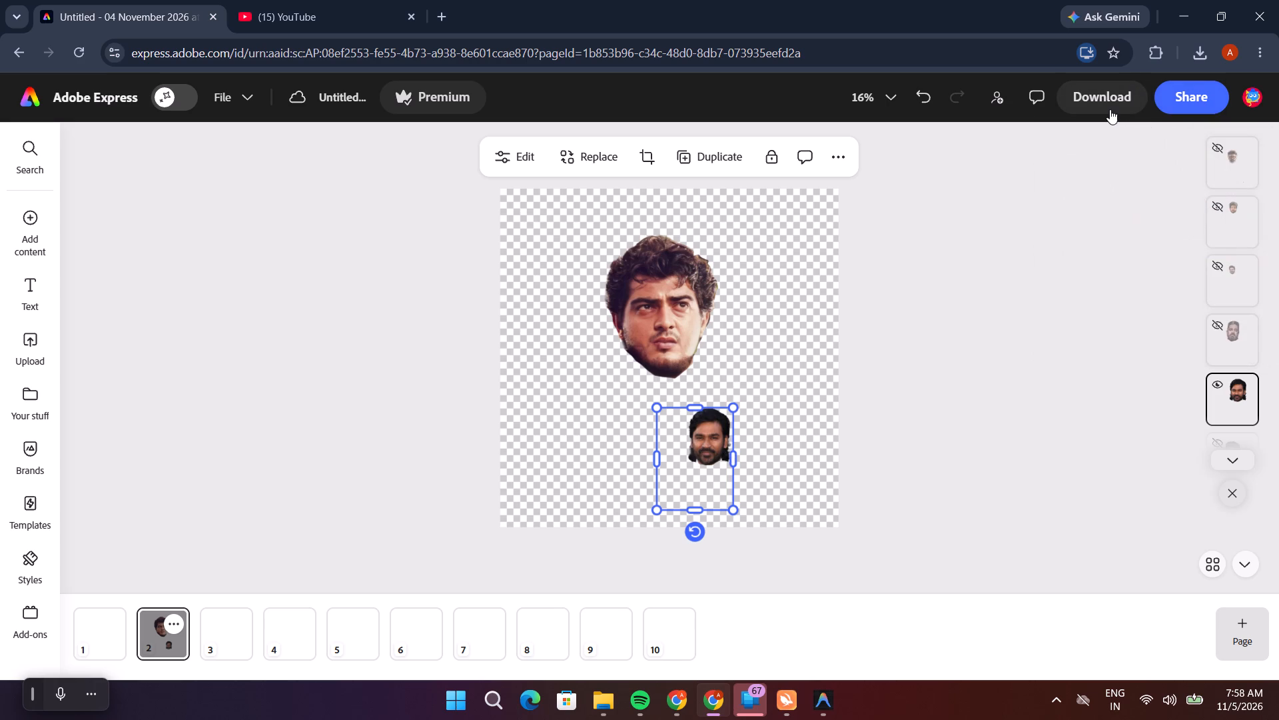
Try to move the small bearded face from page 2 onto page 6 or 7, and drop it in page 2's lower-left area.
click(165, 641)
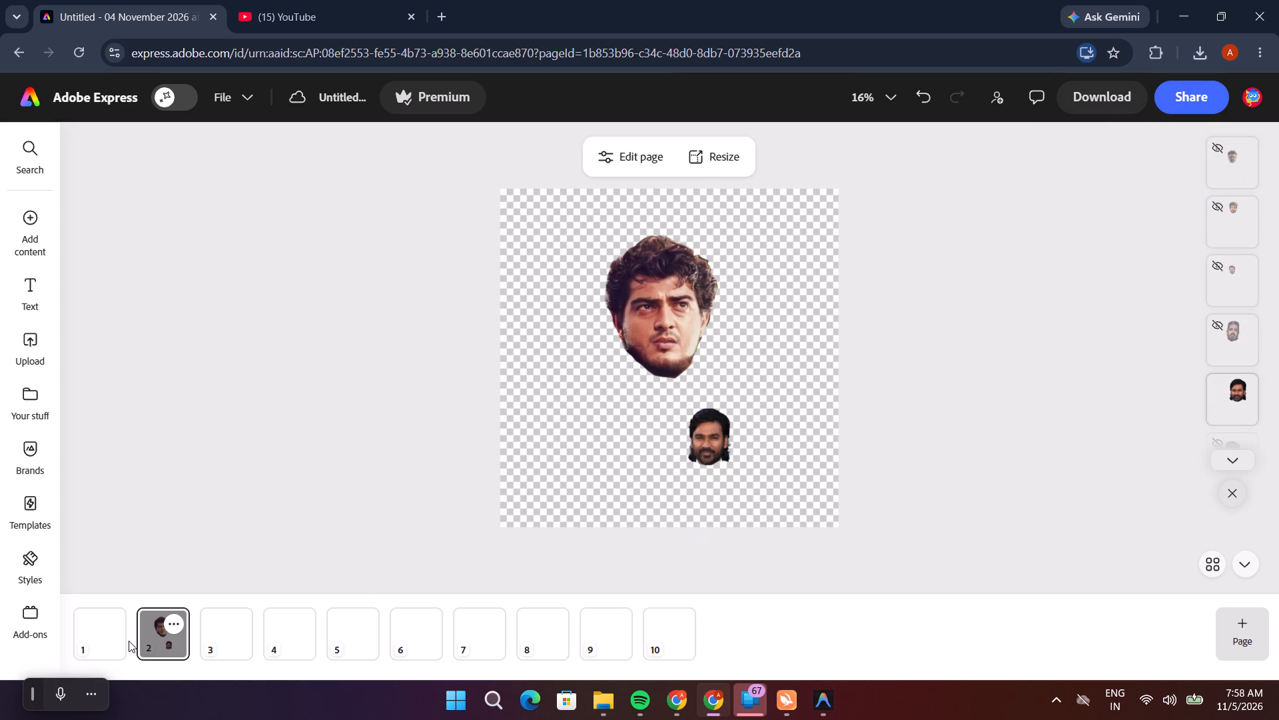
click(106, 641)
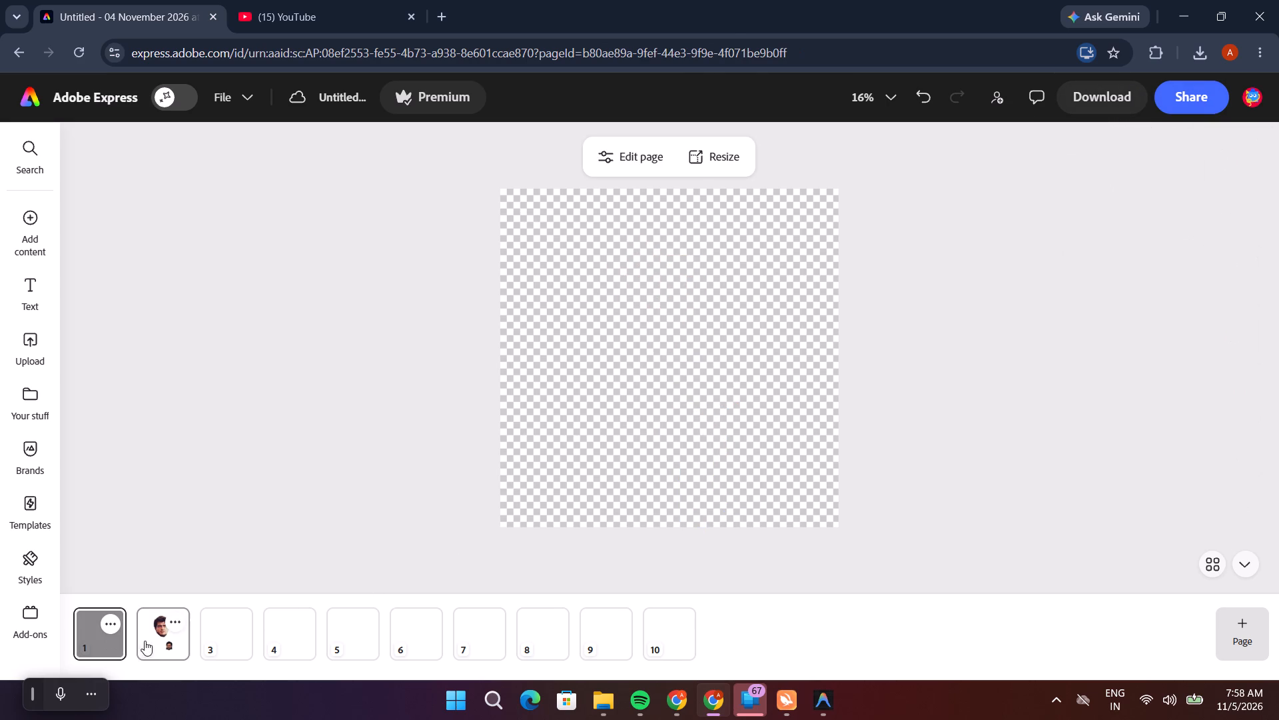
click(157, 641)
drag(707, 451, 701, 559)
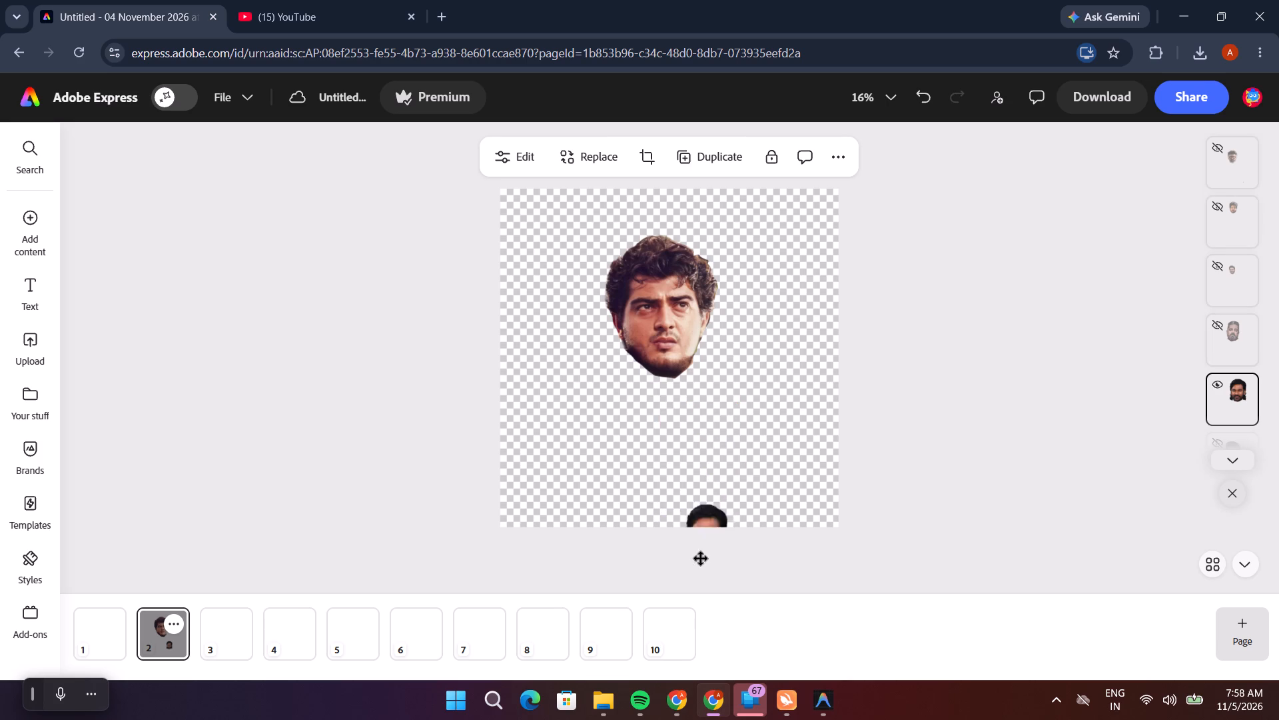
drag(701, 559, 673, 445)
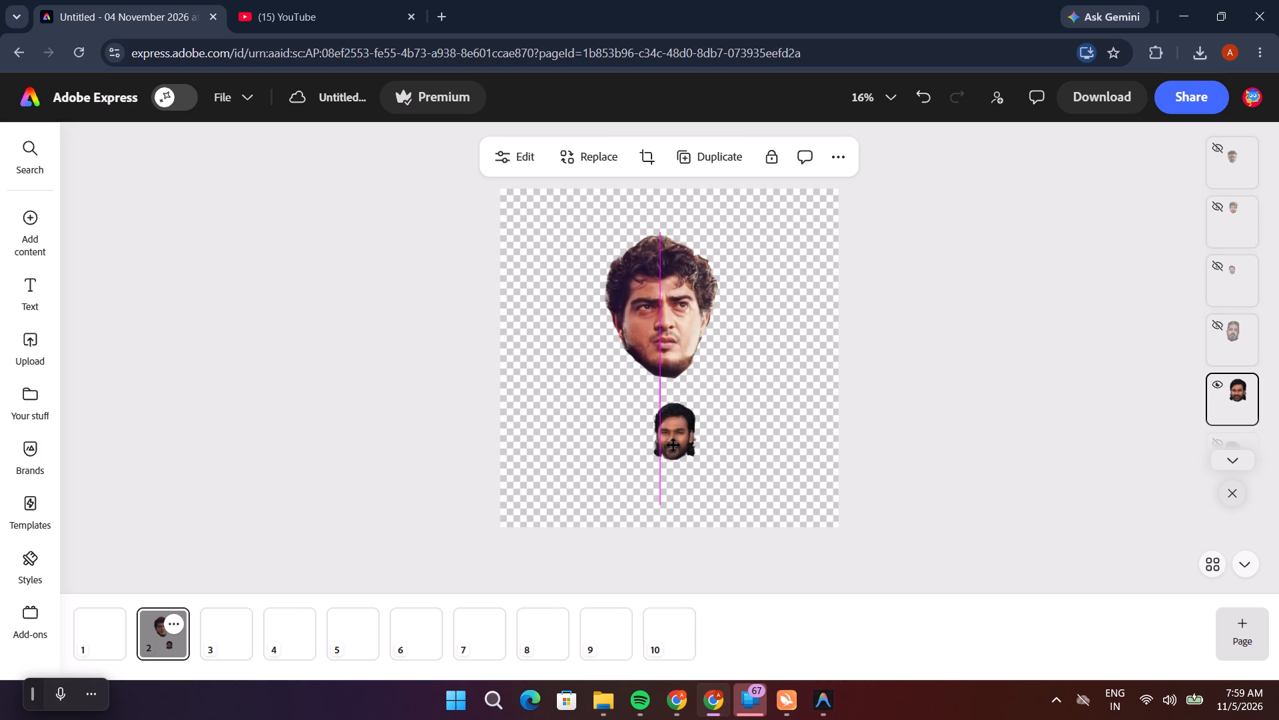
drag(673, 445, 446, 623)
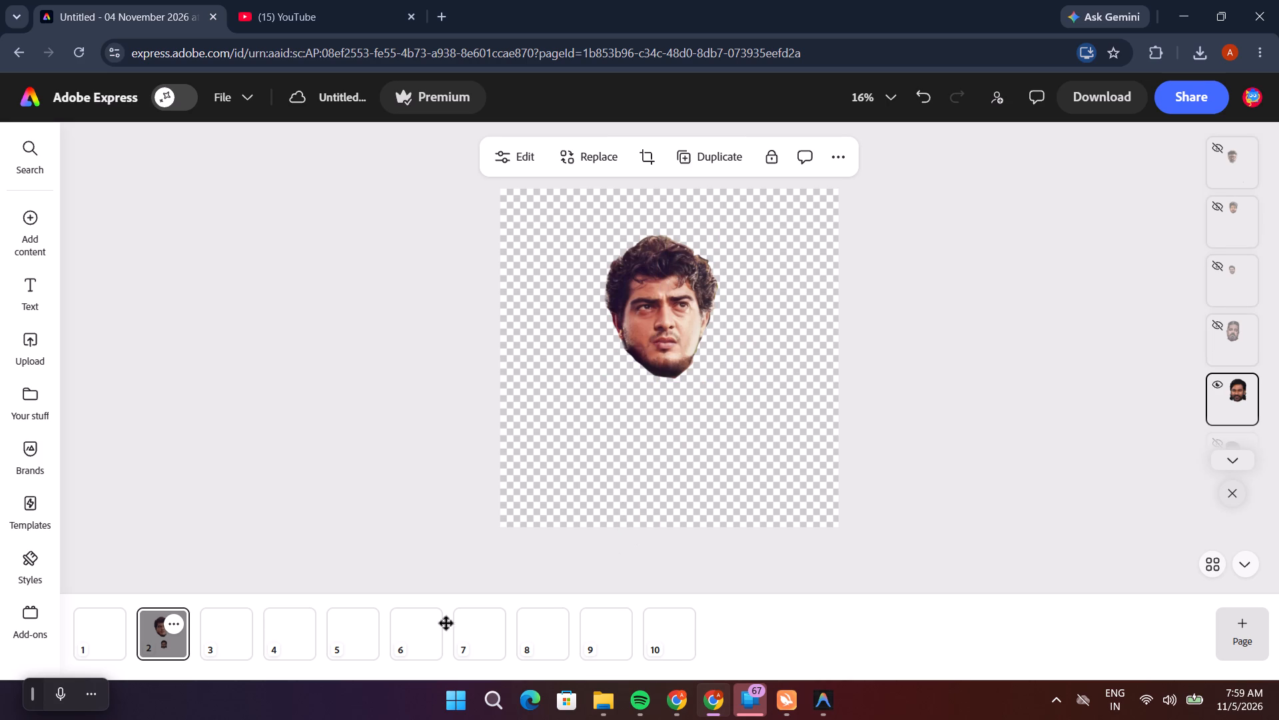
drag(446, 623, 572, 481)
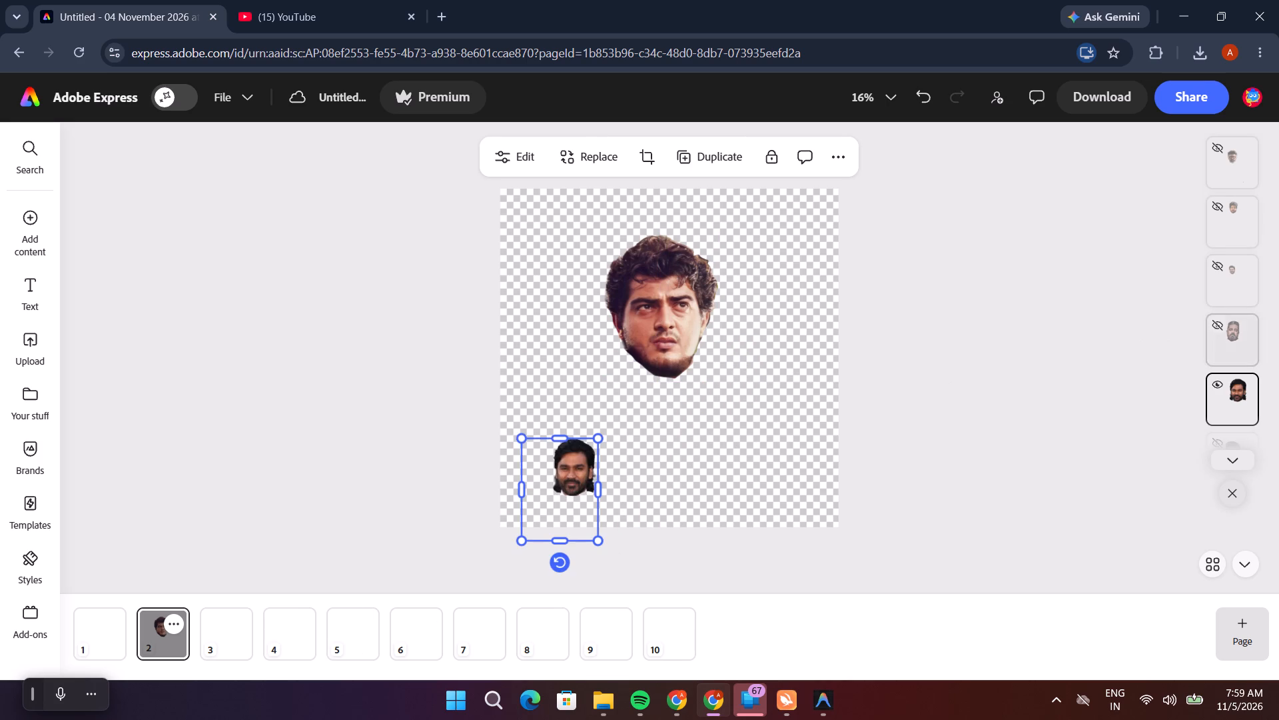
Hide the layer with the small bearded, longer-haired face on page 2.
click(1220, 386)
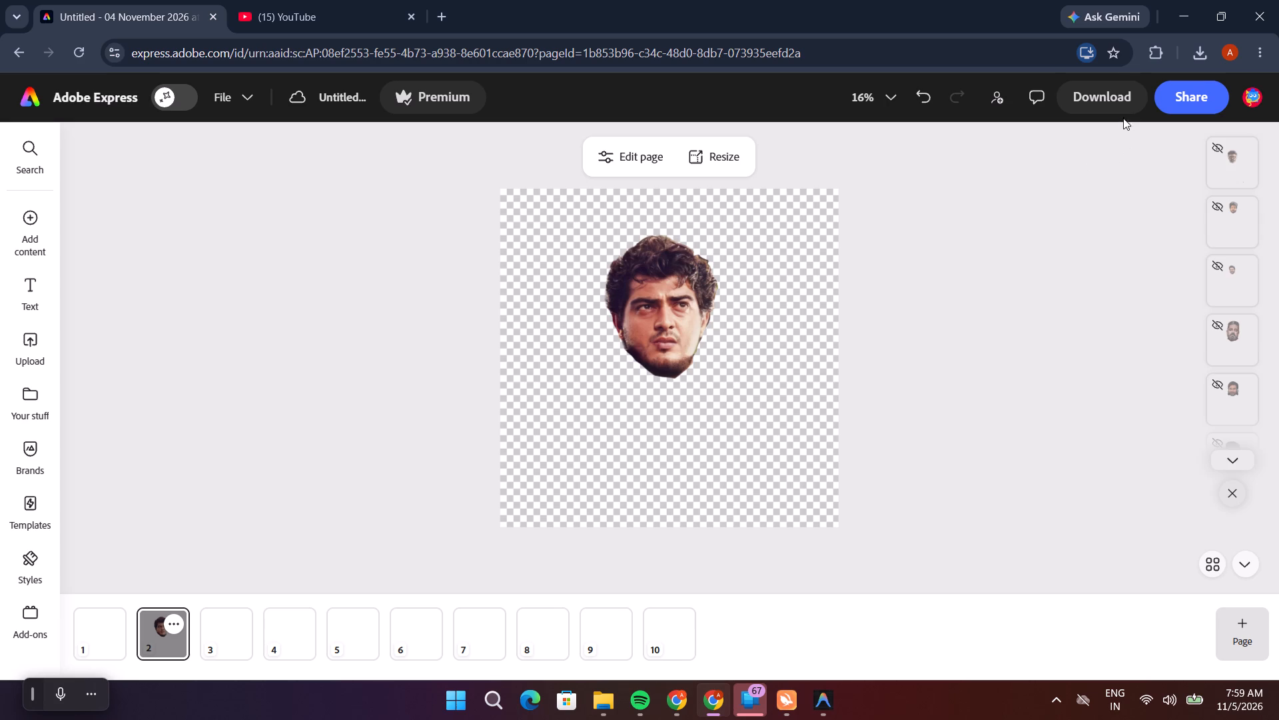
Download only page 2, with the large curly-haired face, as a transparent PNG at size 1.
click(1120, 103)
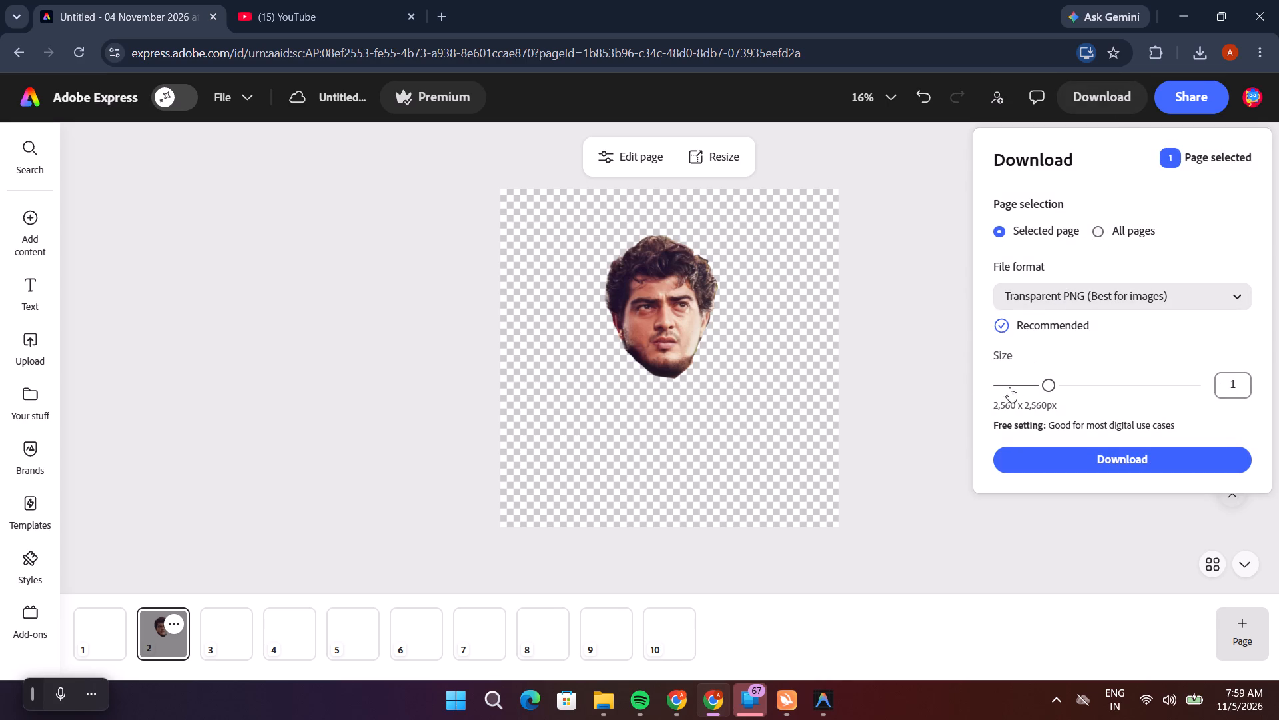
click(877, 420)
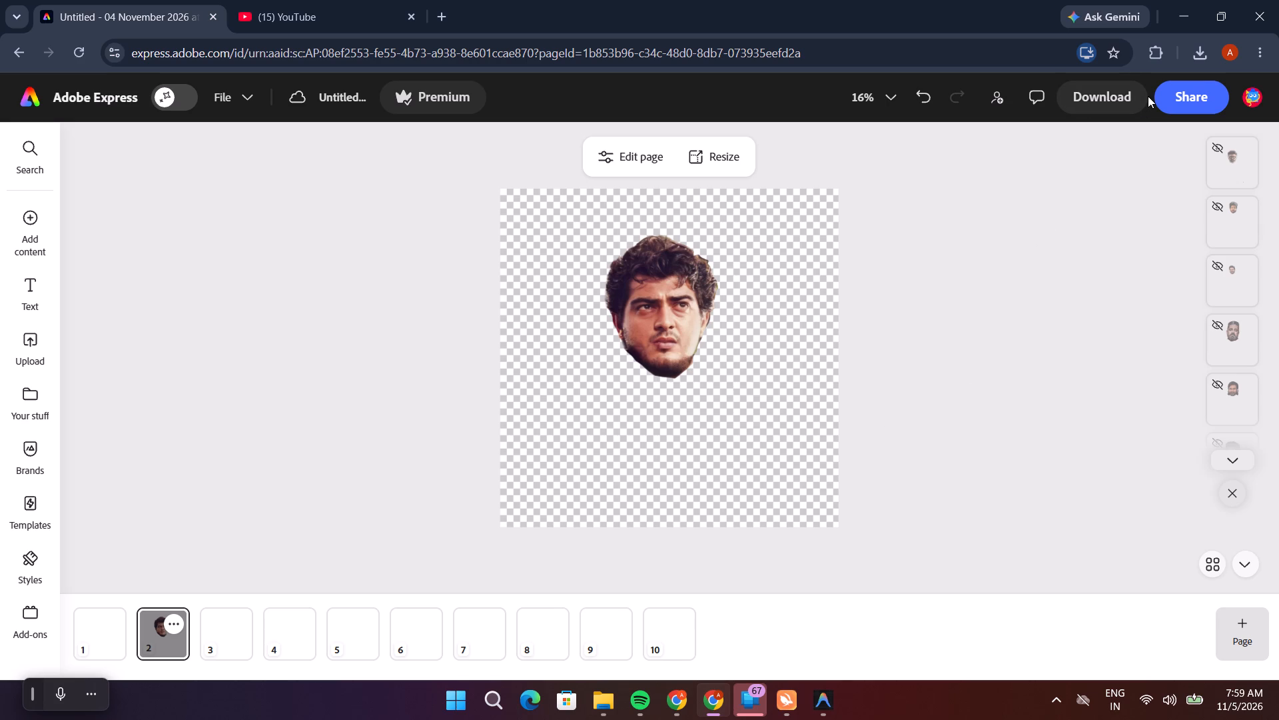
click(1101, 95)
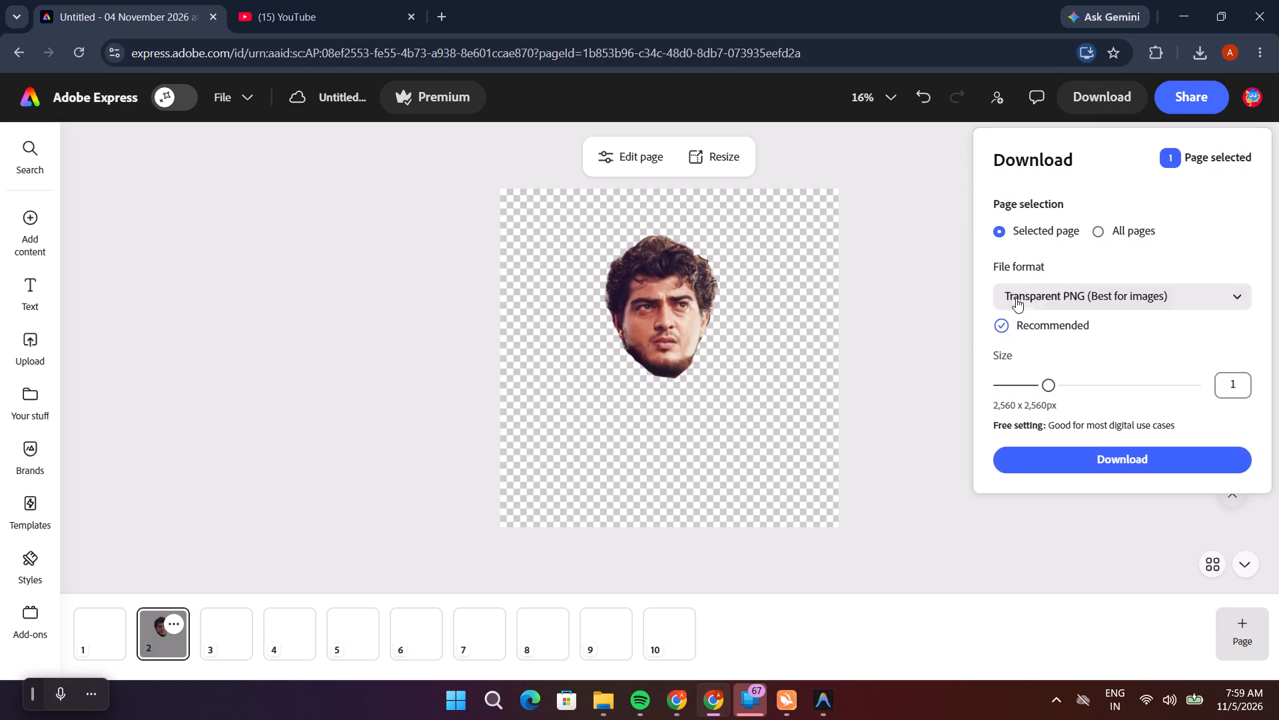
click(1061, 461)
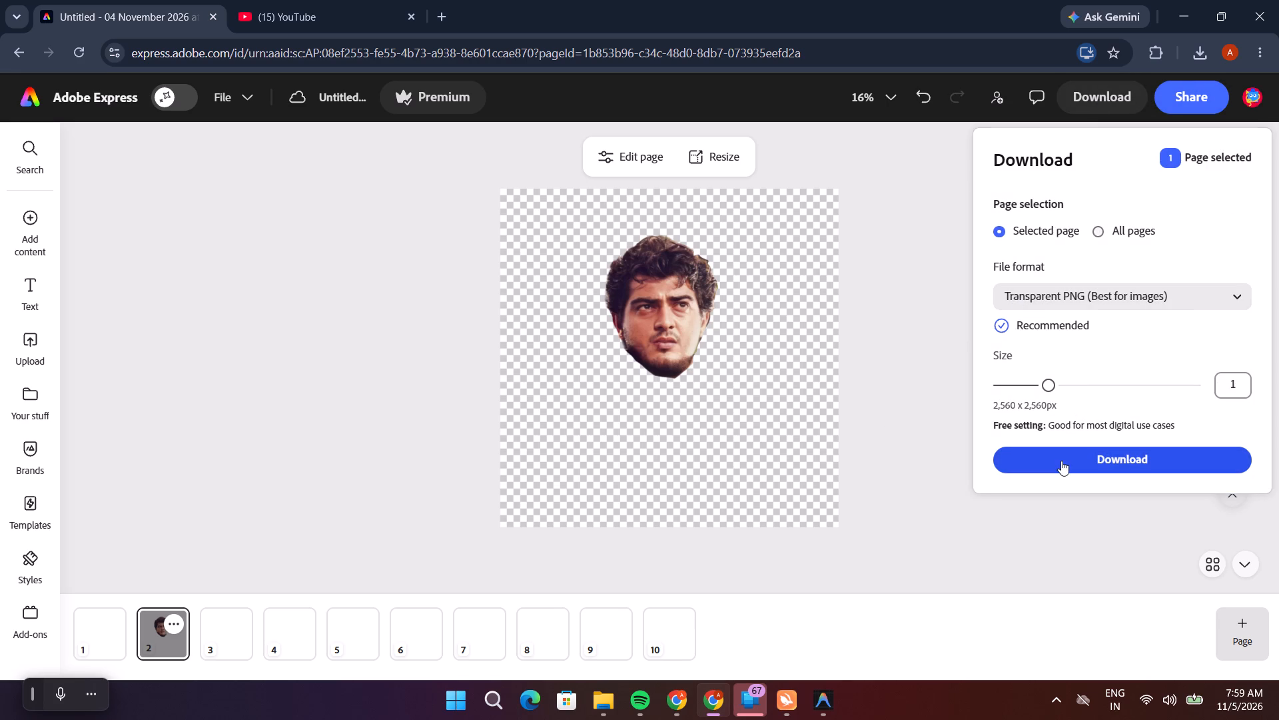
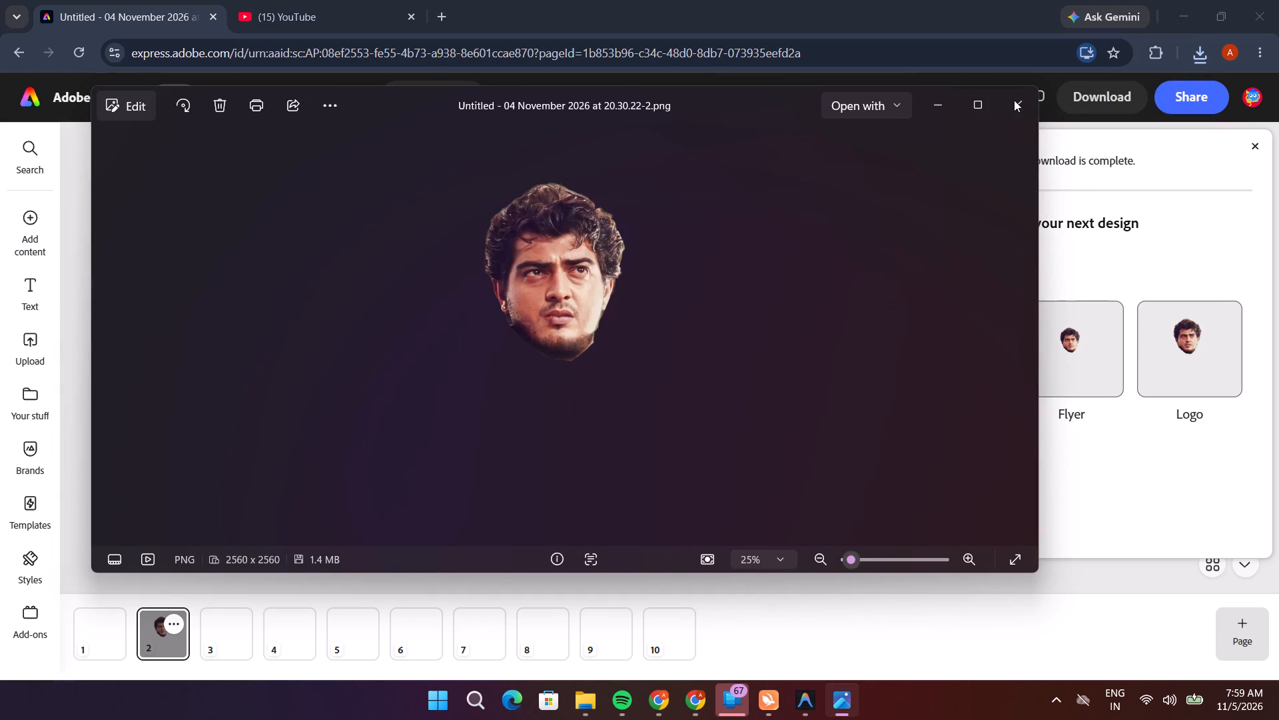
In File Explorer's Downloads folder, check and delete the blank PNG "Untitled - 04 November 2026 at 20.30.22".
click(1014, 100)
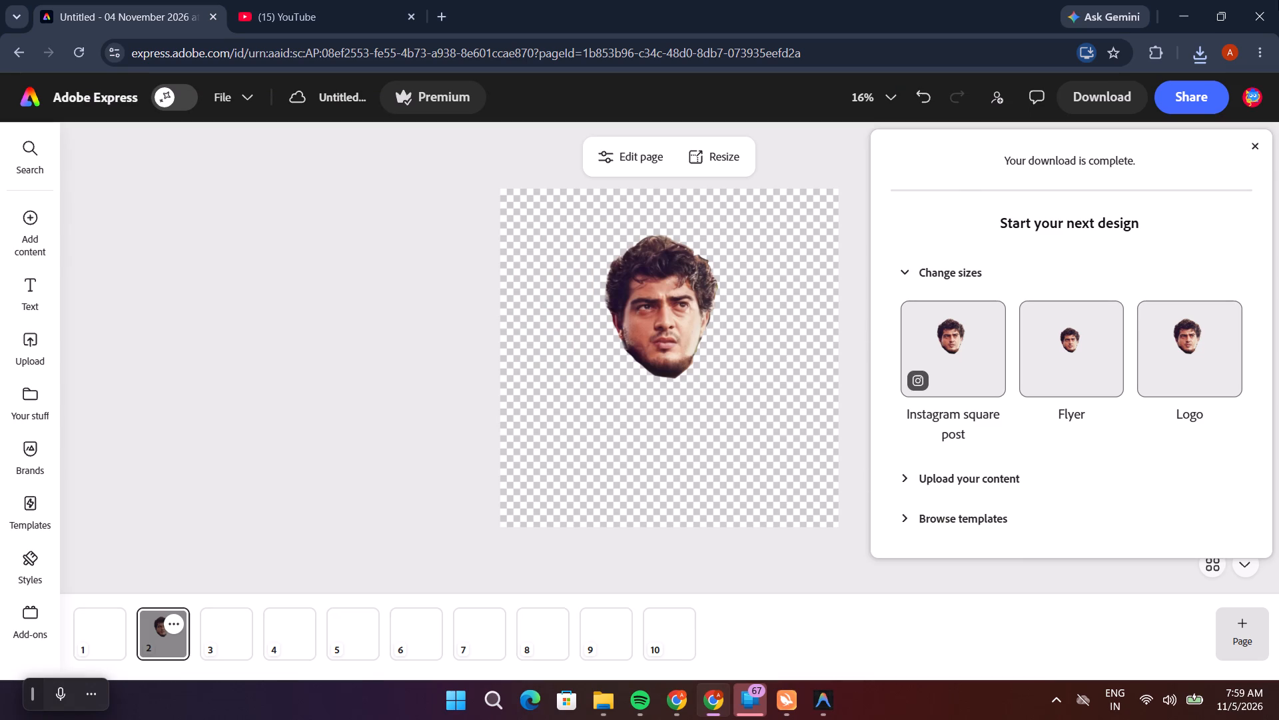
click(610, 714)
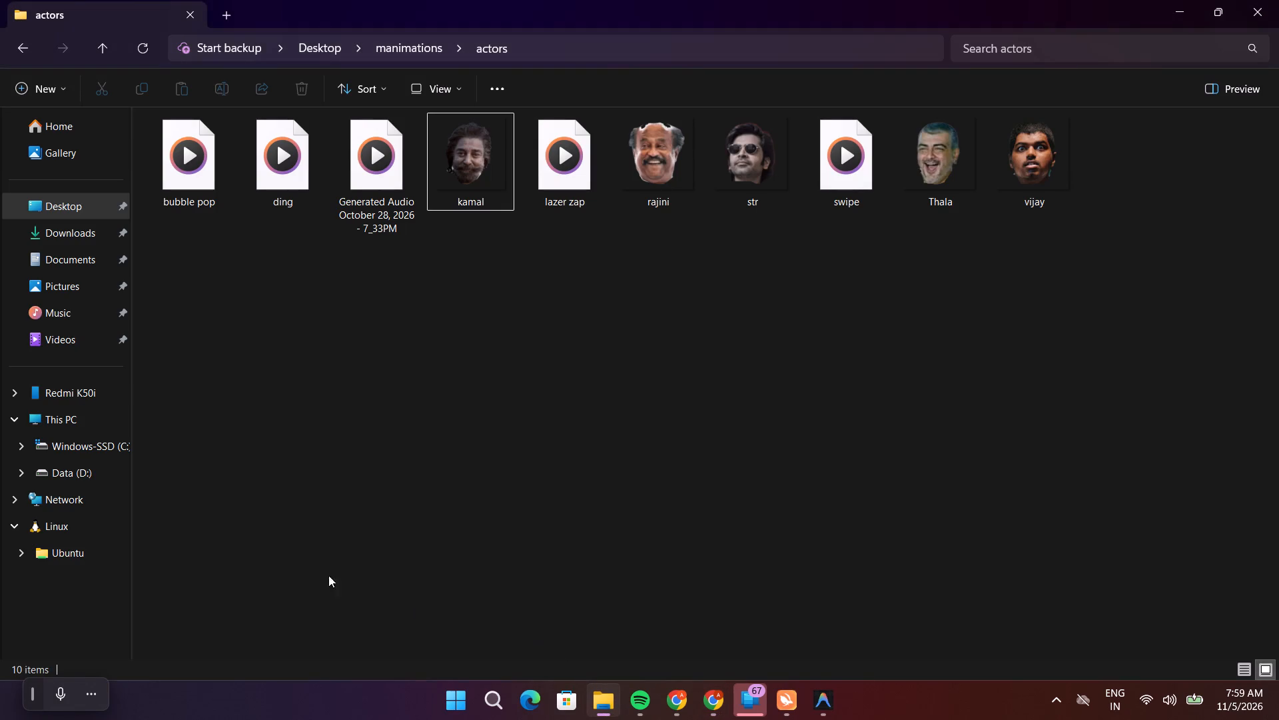
scroll(75, 235, up, 5)
click(75, 235)
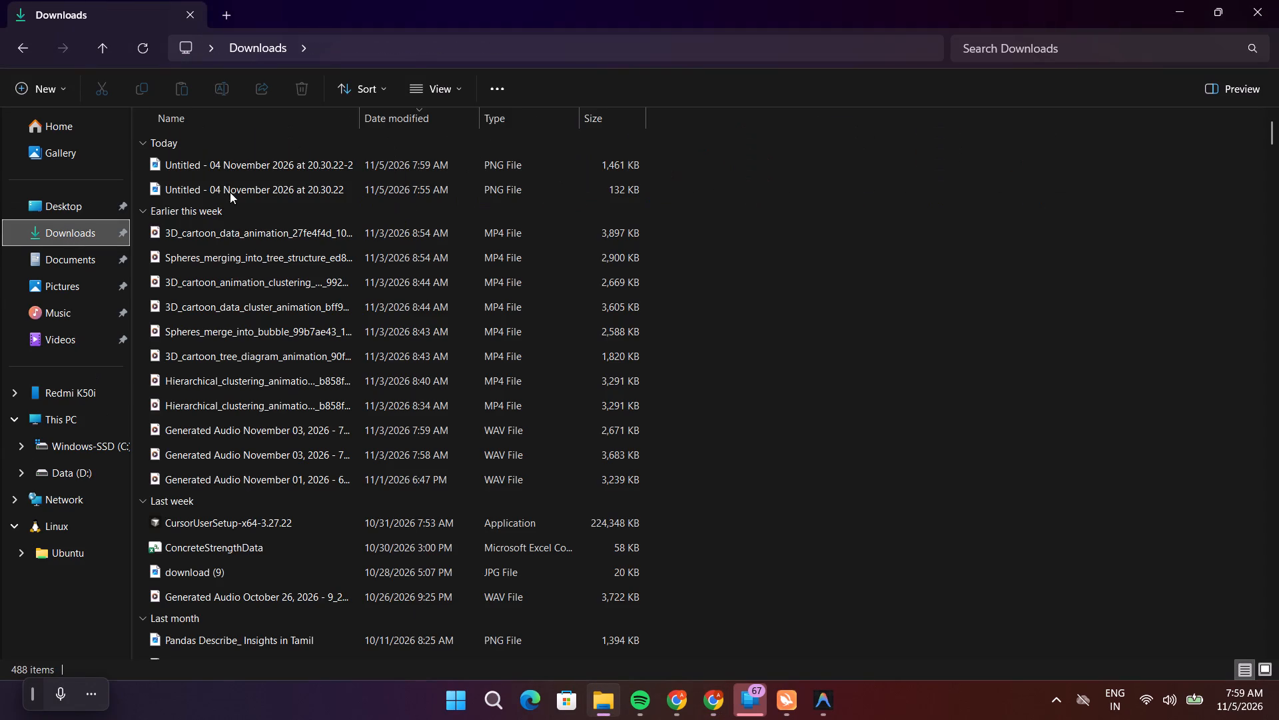
double_click(288, 188)
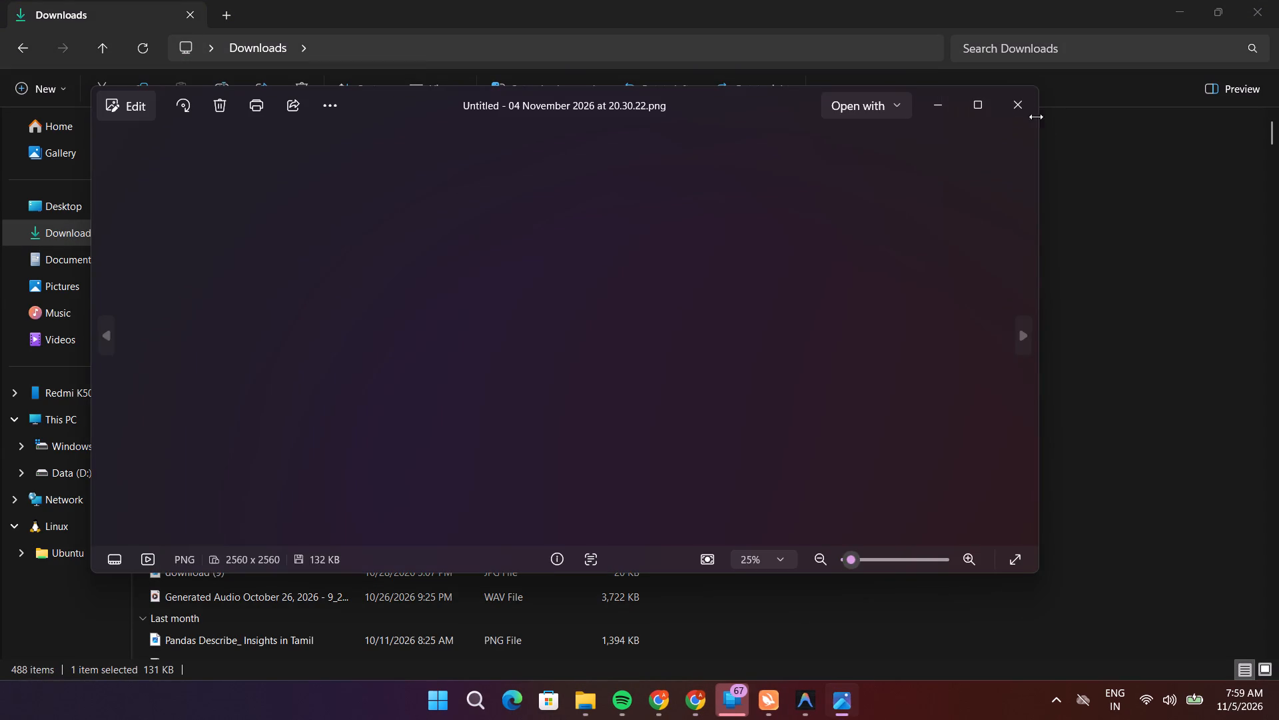
click(1021, 113)
right_click(555, 187)
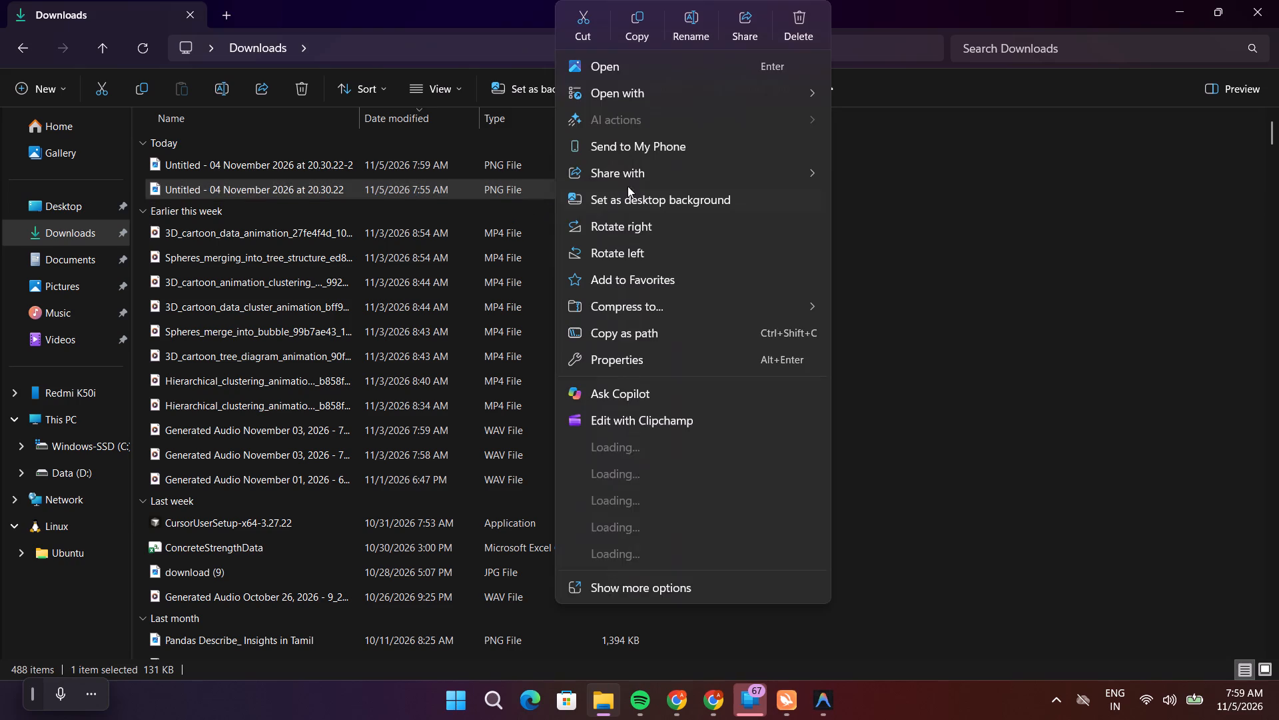
click(795, 33)
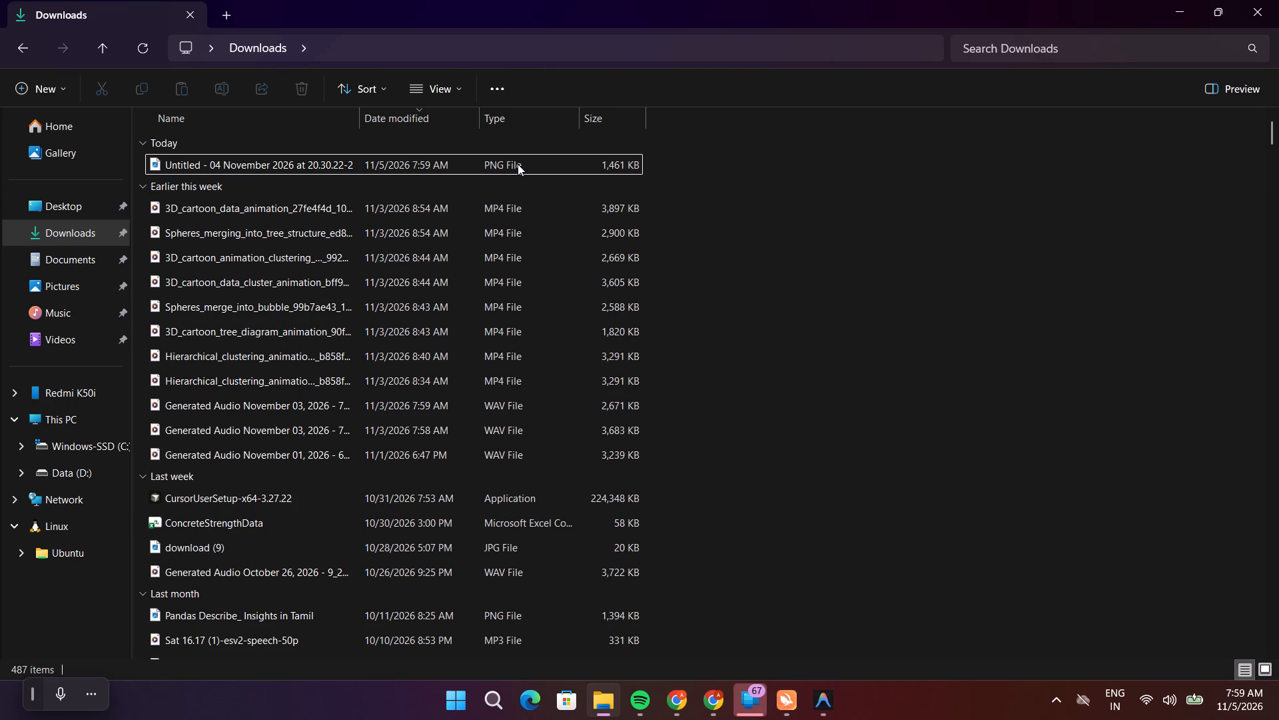
Rename the downloaded PNG "Untitled - 04 November 2026 at 20.30.22-2" as thala.
click(518, 164)
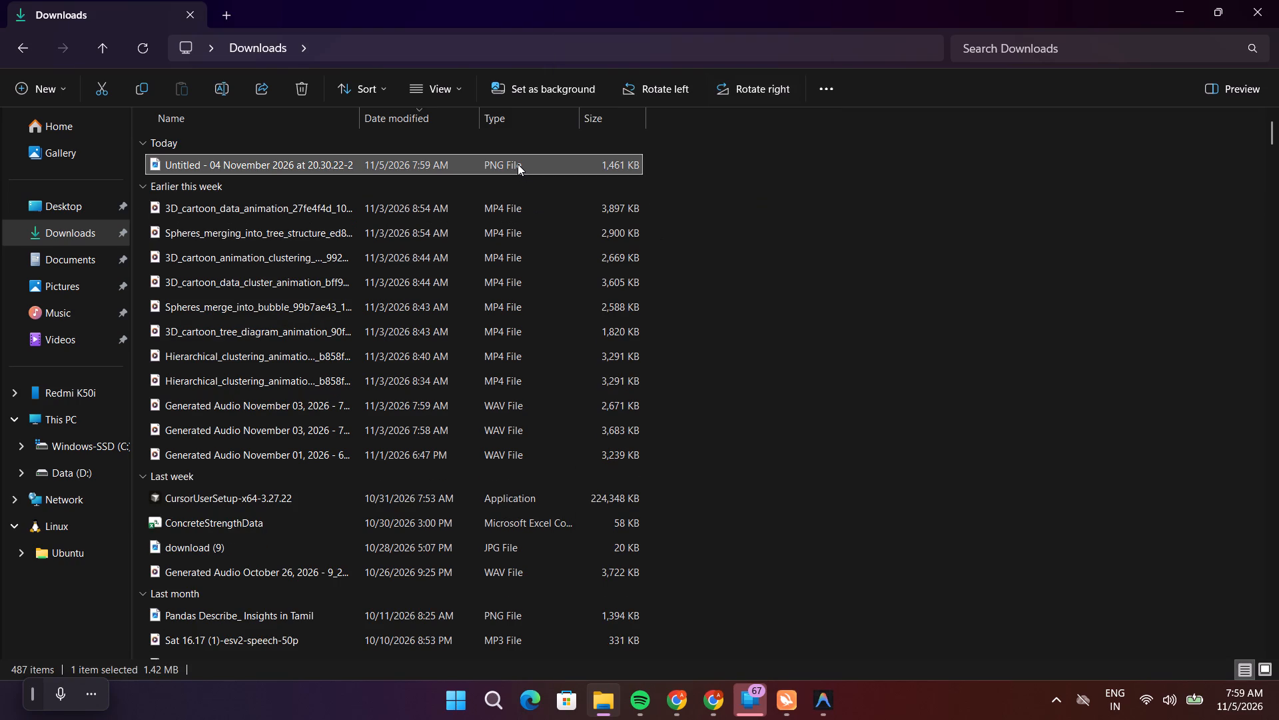
key(F2)
key(BackSpace)
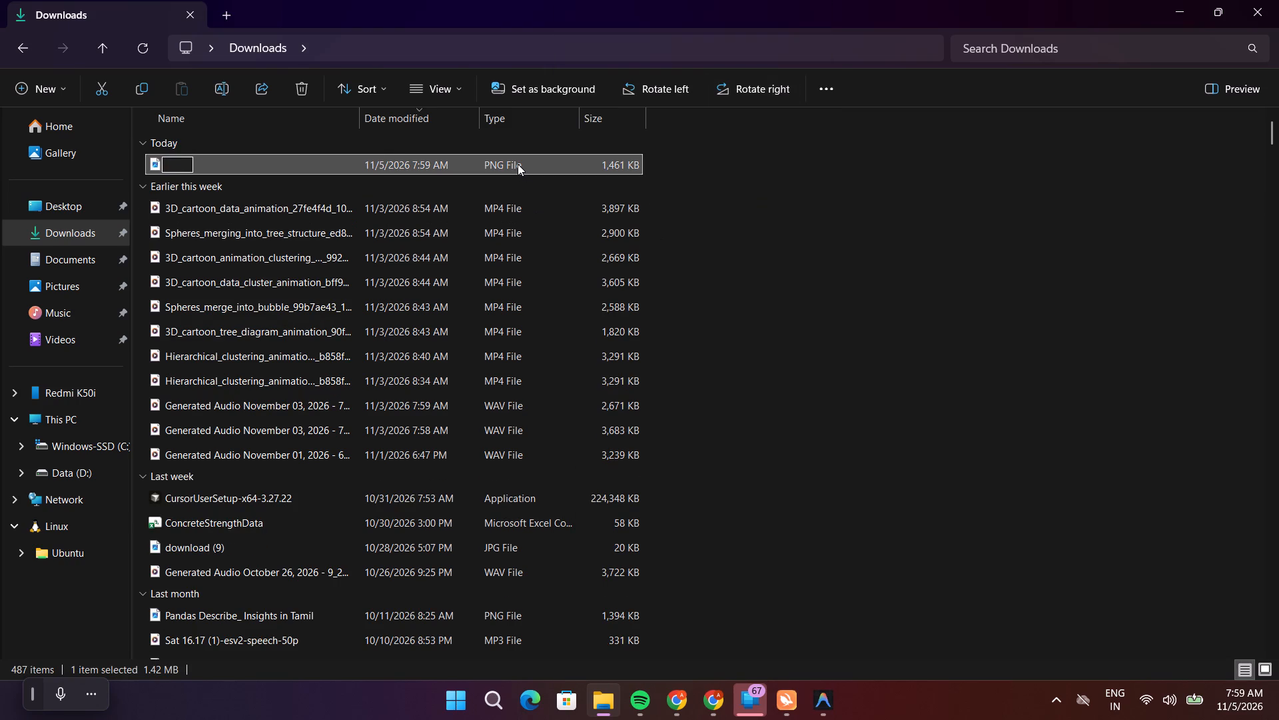
text(thala)
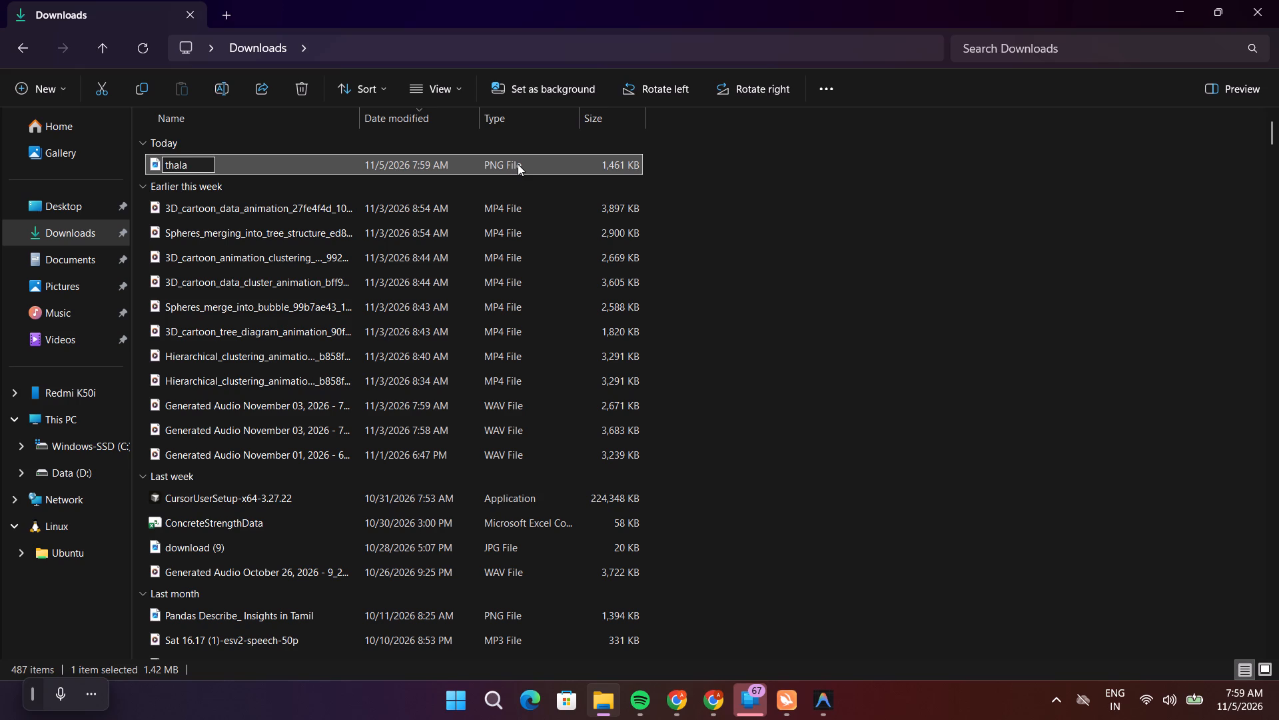
click(1175, 464)
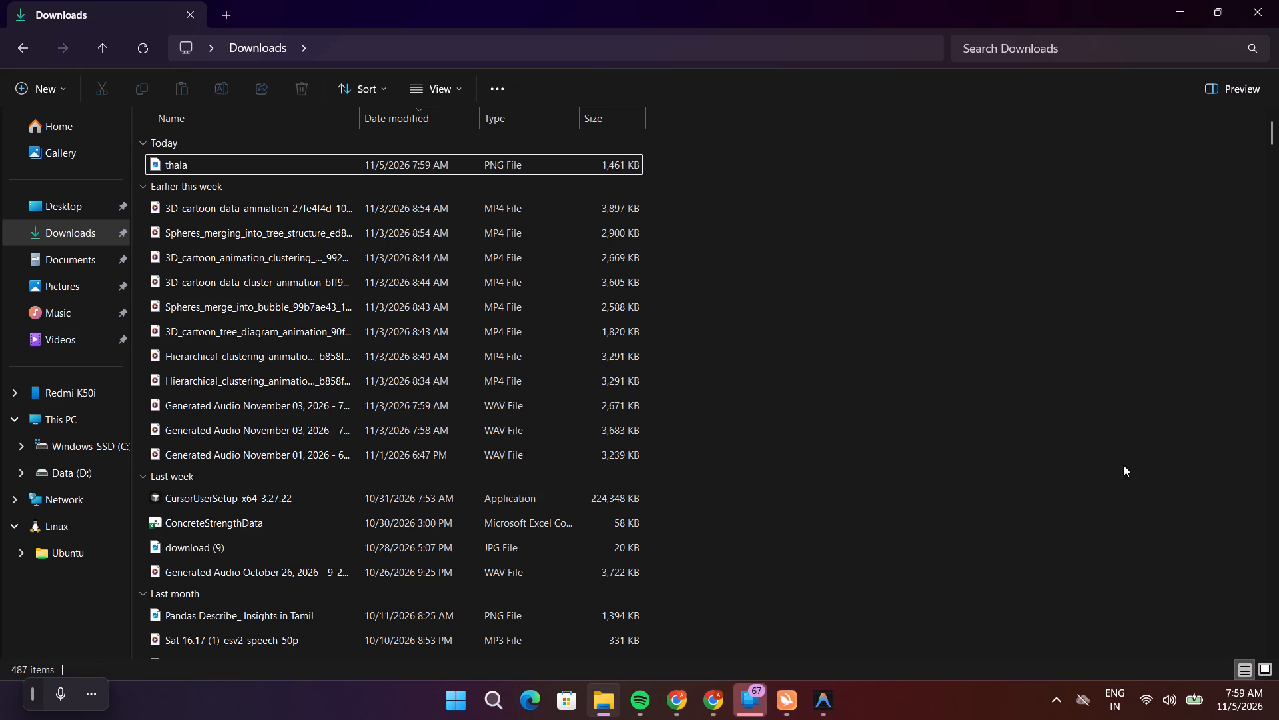
Back in Adobe Express, show the small bearded, longer-haired face's layer on page 2 and hide the large curly-haired face's layer.
key(alt+Tab)
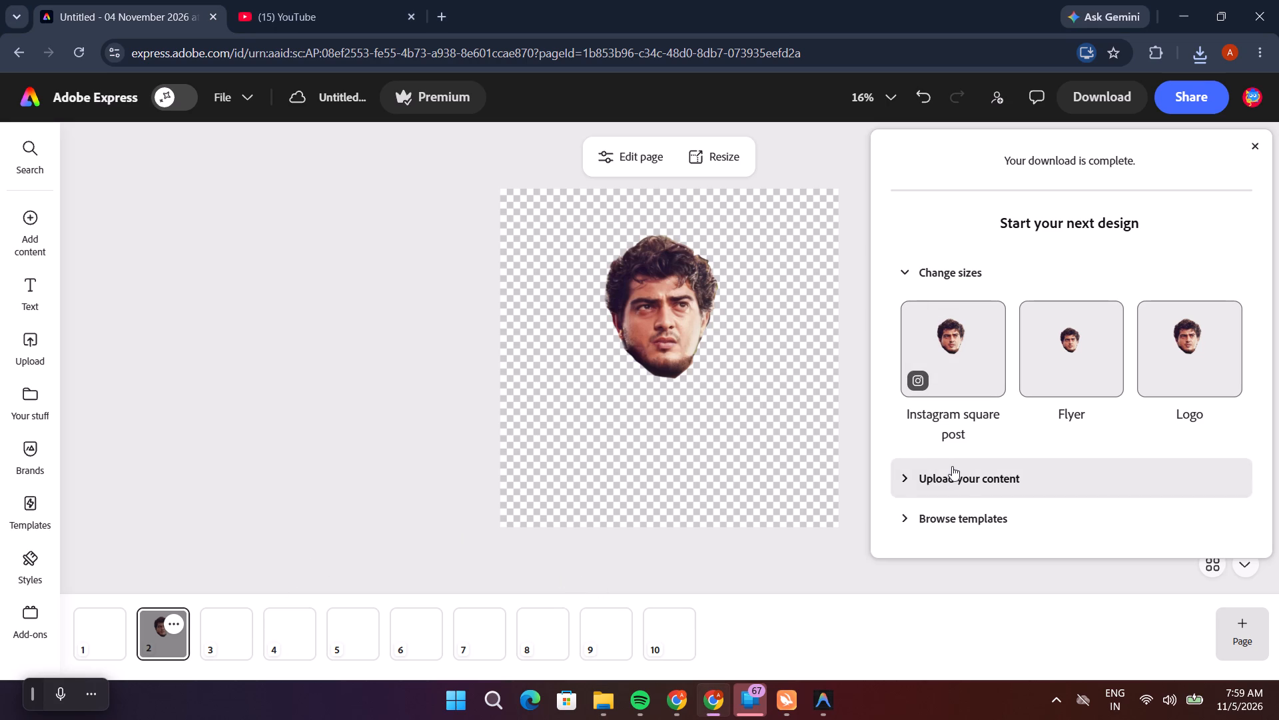
click(1260, 149)
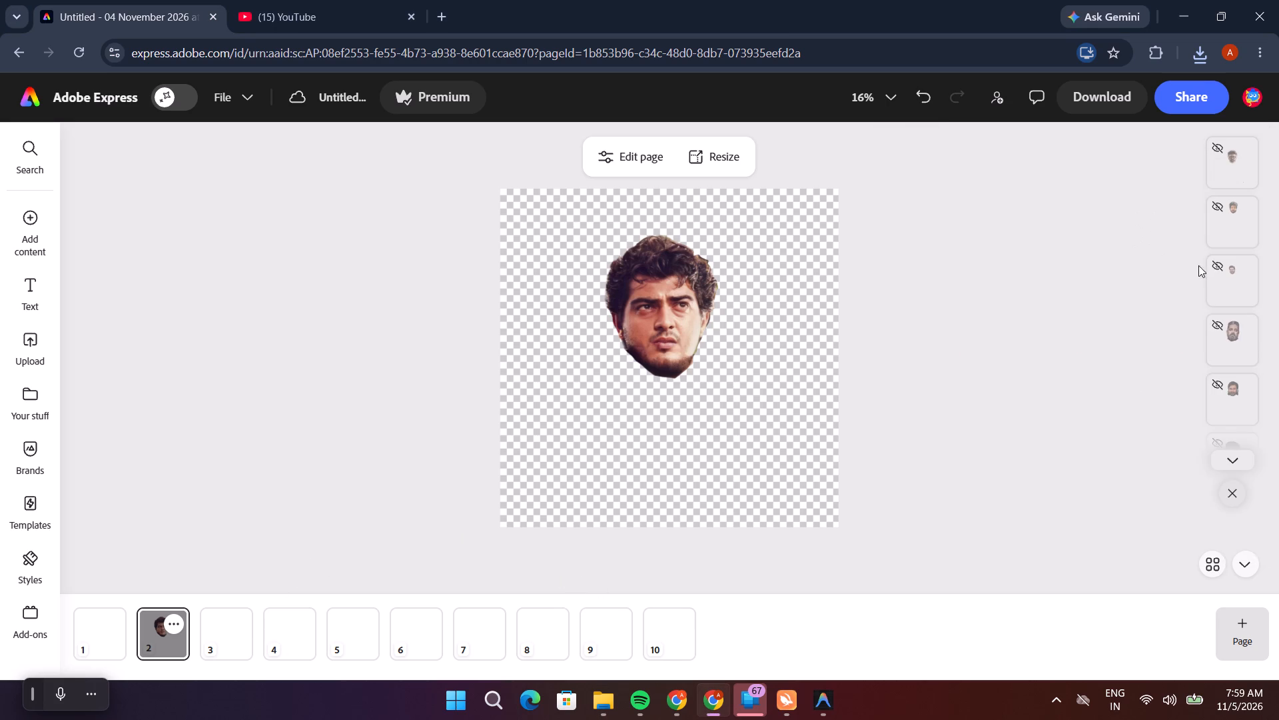
scroll(1242, 437, down, 10)
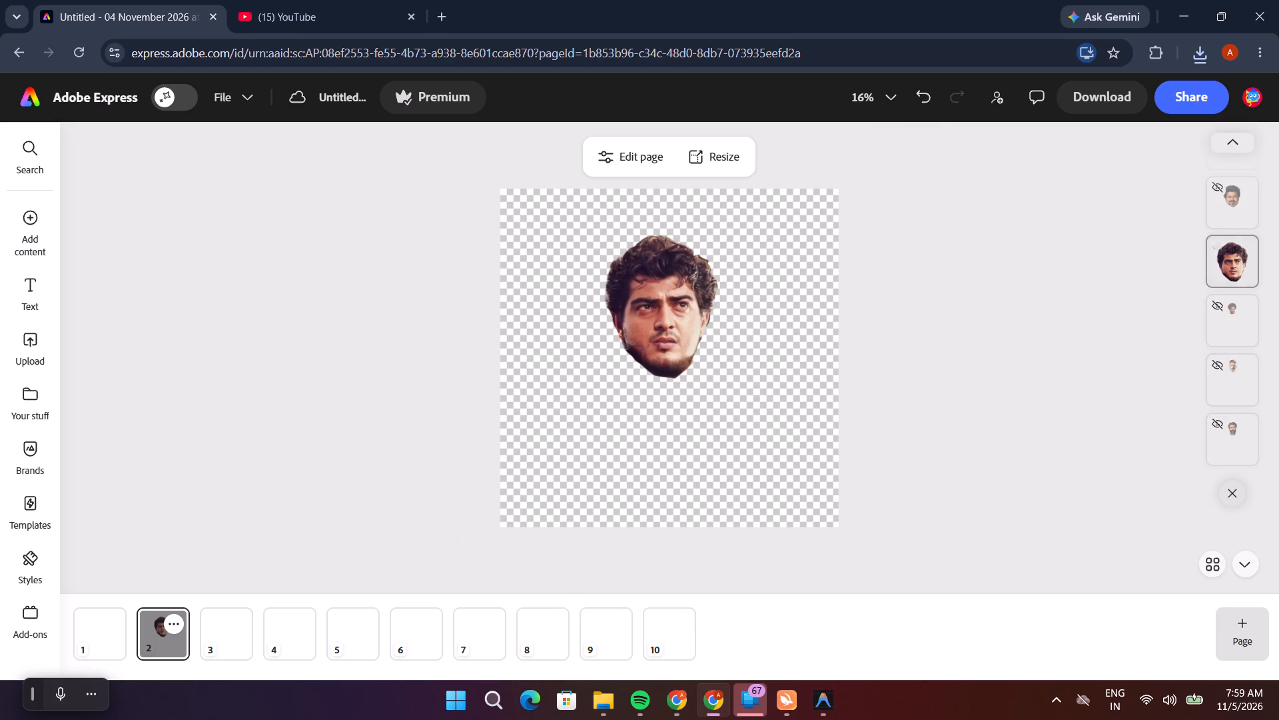
click(1216, 257)
click(1214, 310)
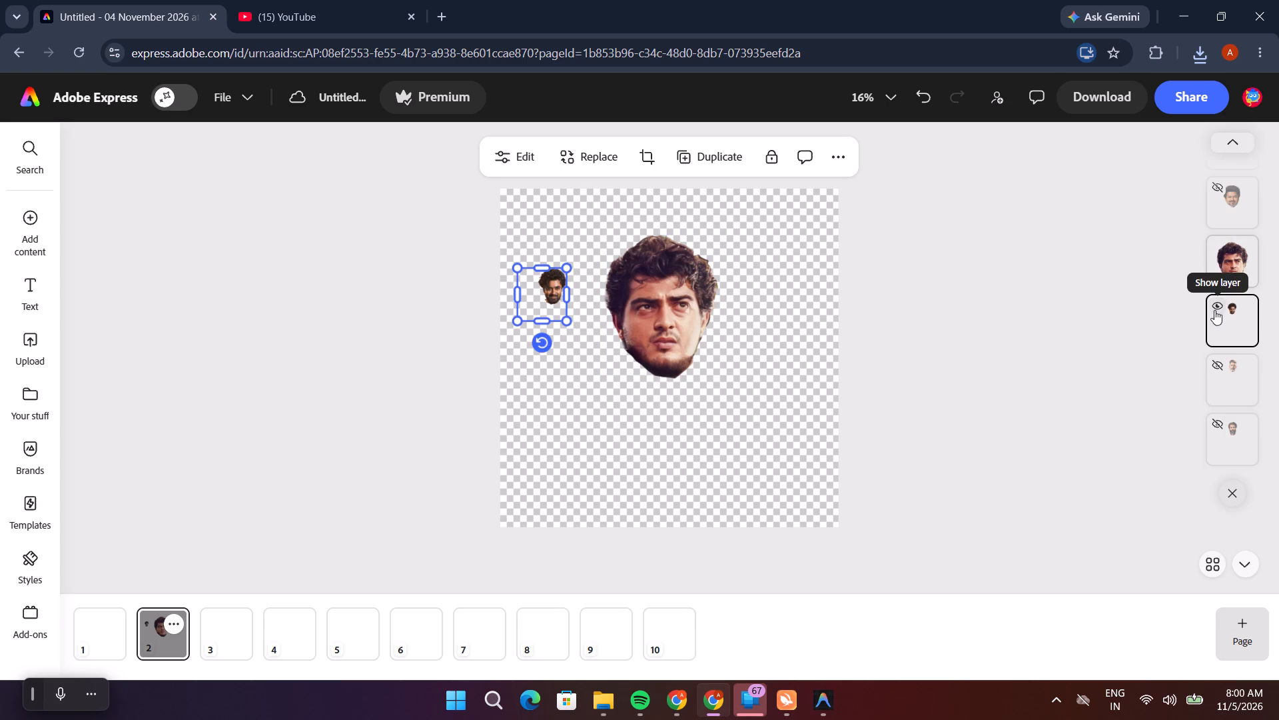
click(1220, 249)
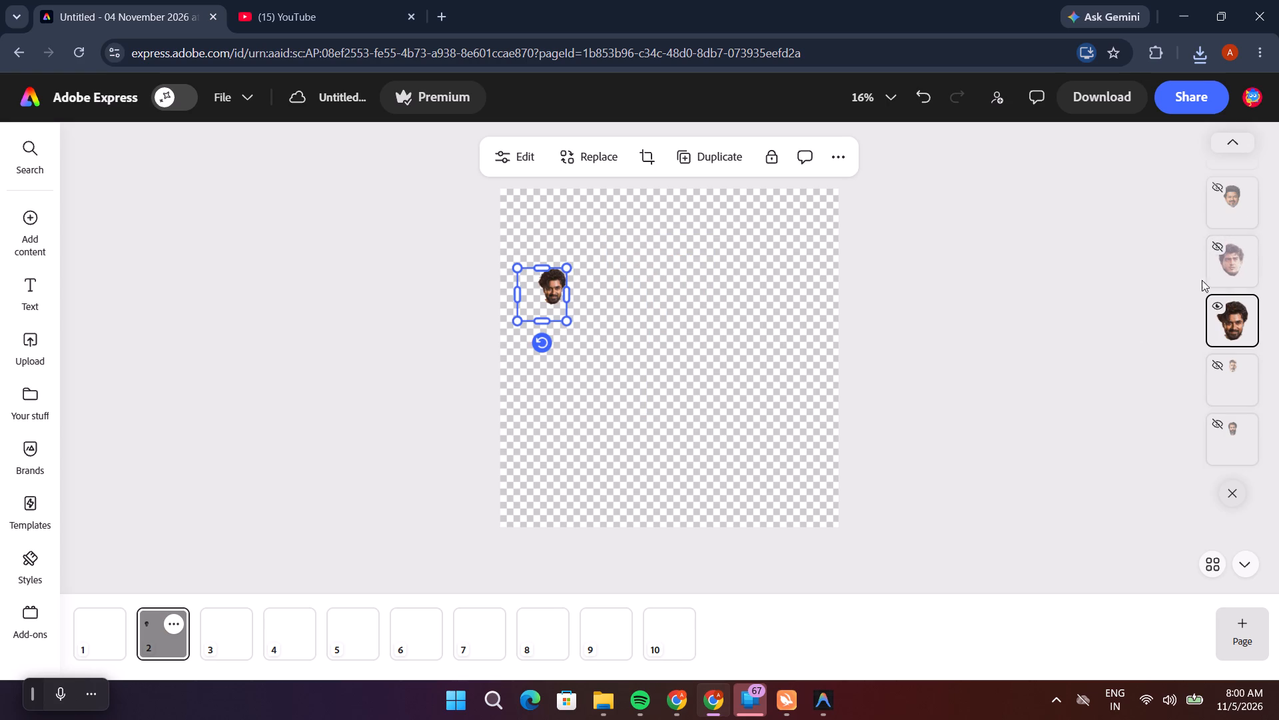
Move the small bearded face inward from page 2's left edge and widen its frame on the right side.
drag(546, 289, 603, 339)
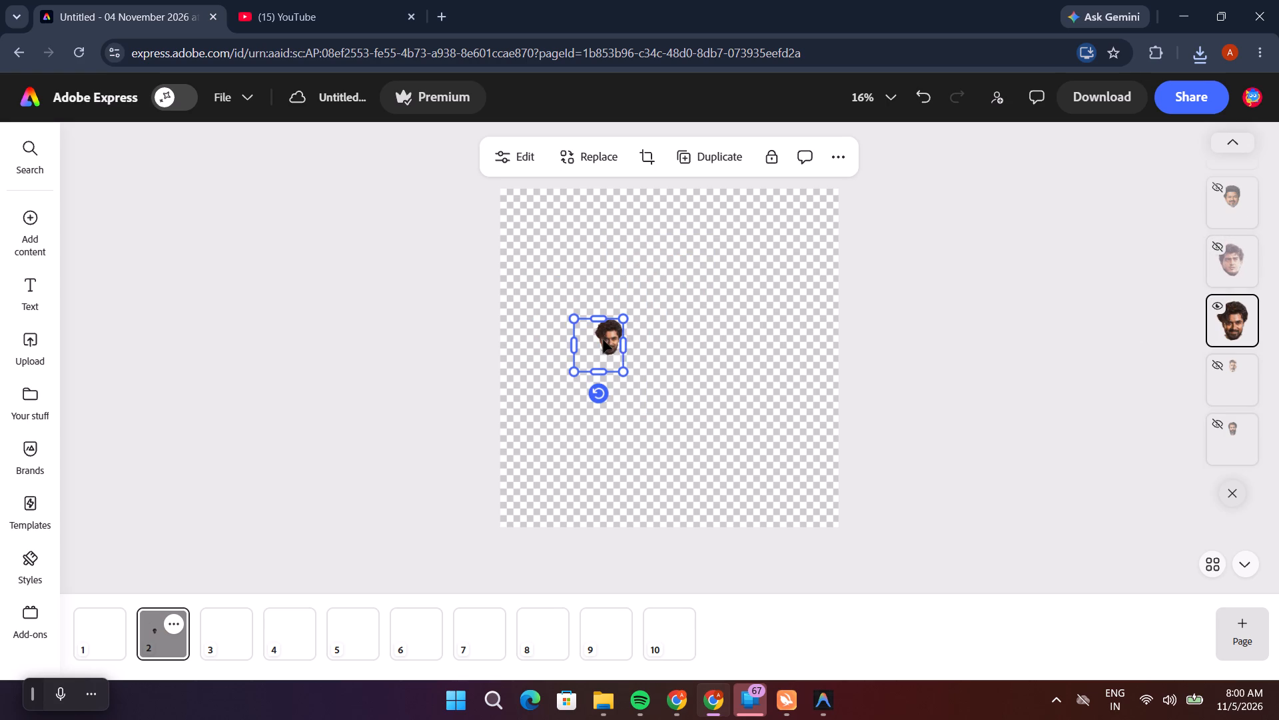
scroll(629, 353, up, 8)
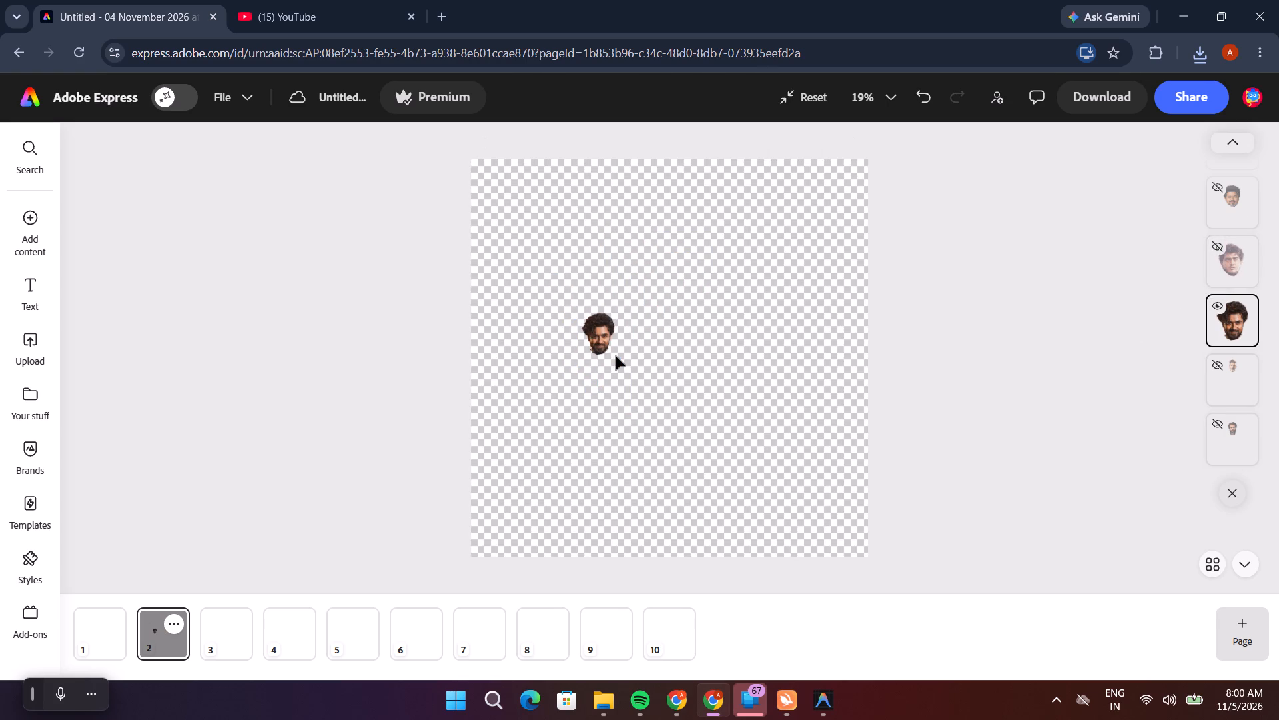
ctrl+scroll(616, 356, up, 7)
drag(502, 353, 558, 380)
drag(418, 285, 599, 391)
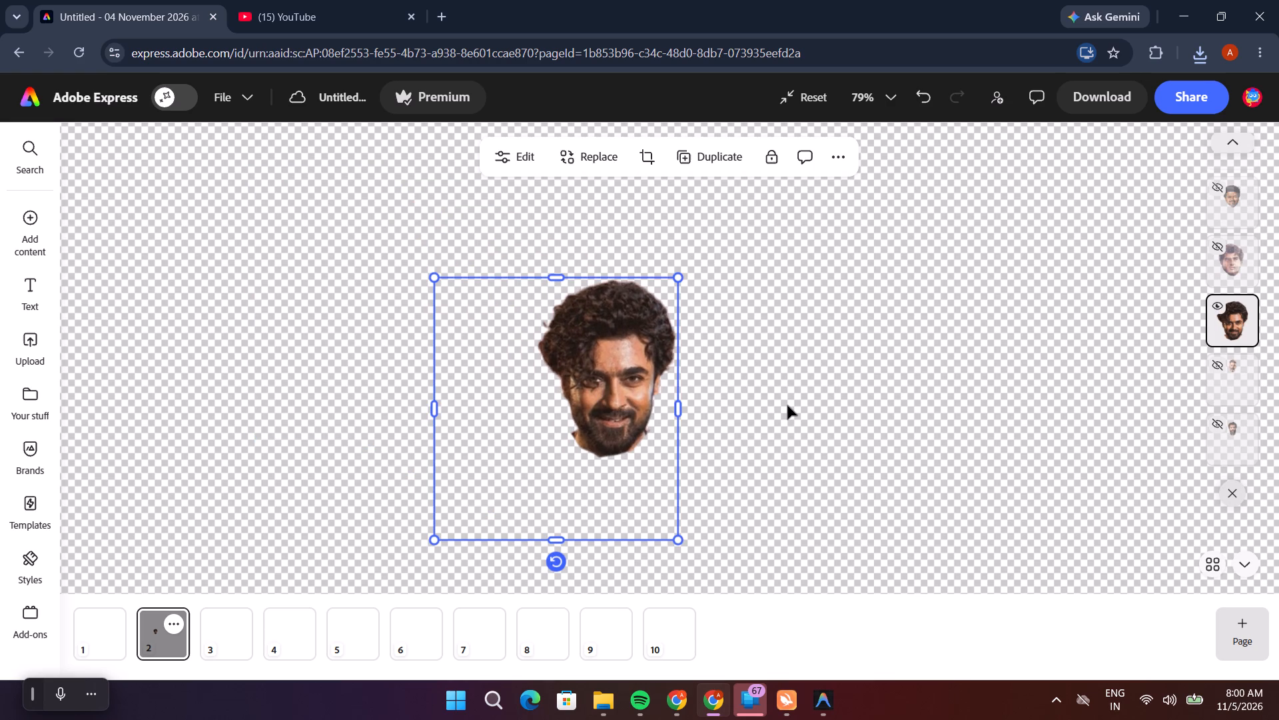
drag(677, 405, 698, 413)
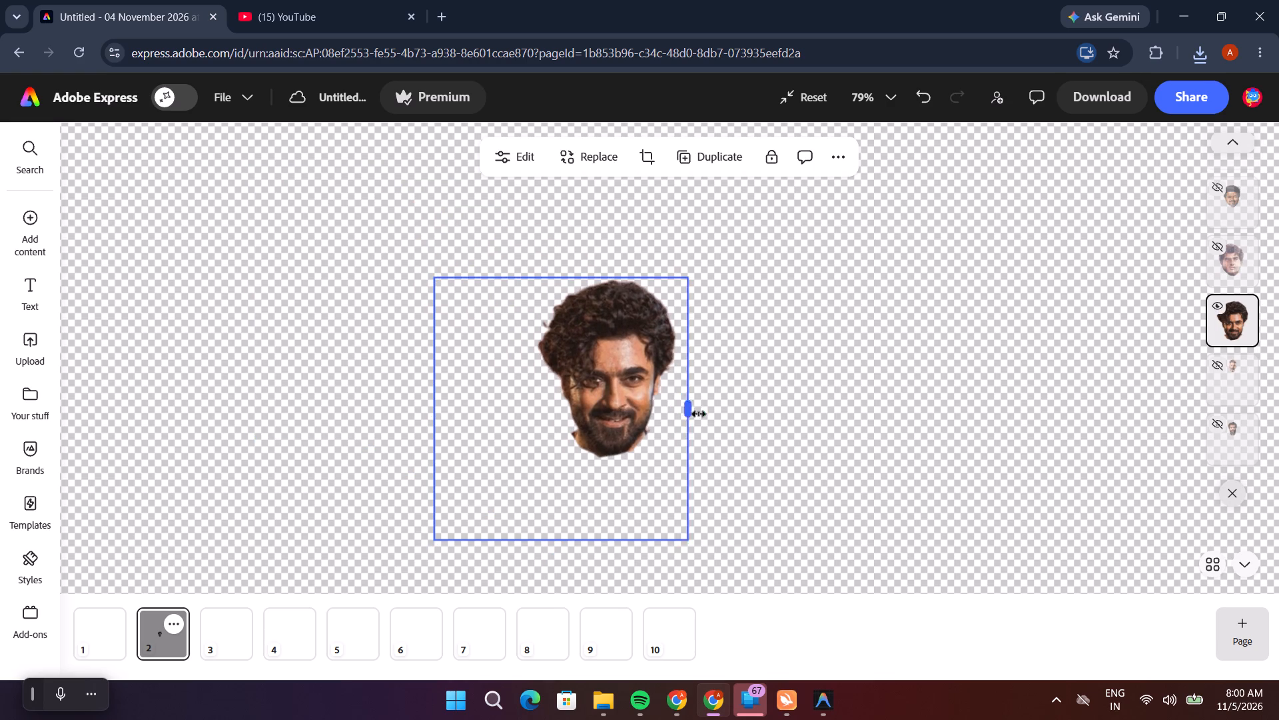
drag(698, 413, 733, 429)
click(632, 401)
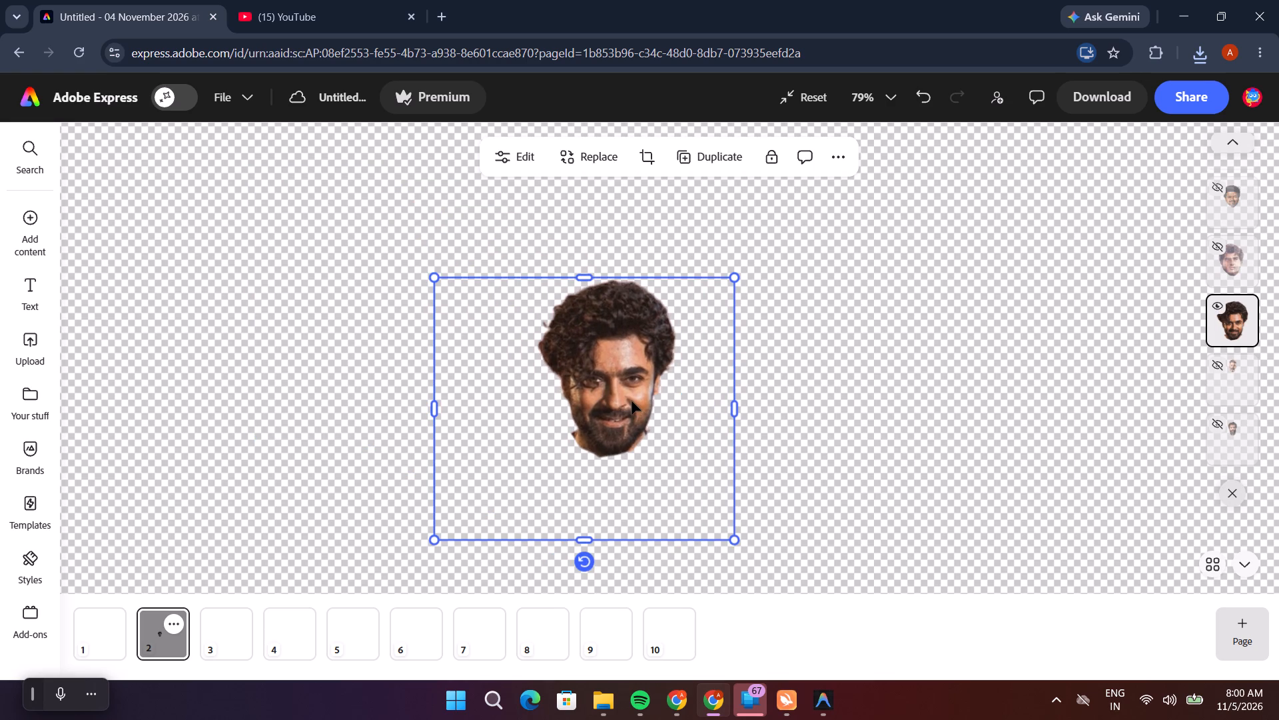
Enlarge the bearded face to about twice its size and reposition it near the middle of page 2.
ctrl+scroll(797, 411, down, 3)
ctrl+scroll(797, 411, up, 1)
ctrl+scroll(797, 411, down, 5)
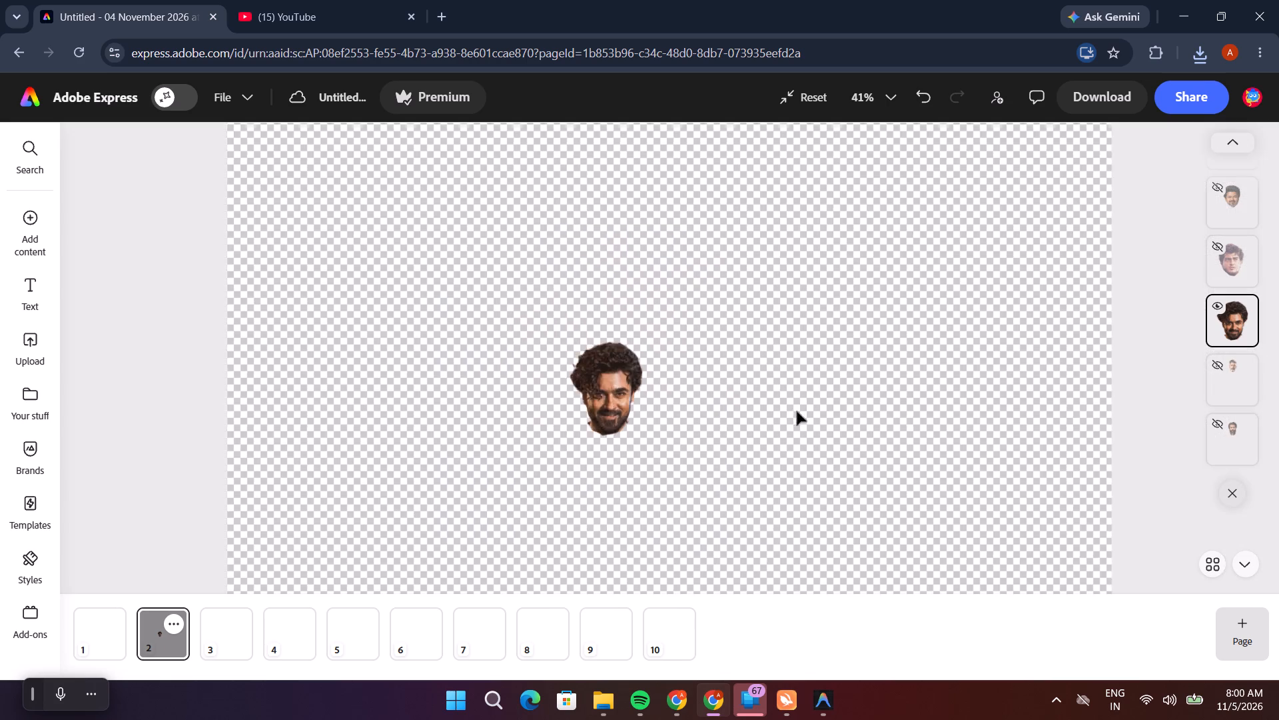
ctrl+scroll(797, 411, down, 3)
ctrl+scroll(698, 391, up, 5)
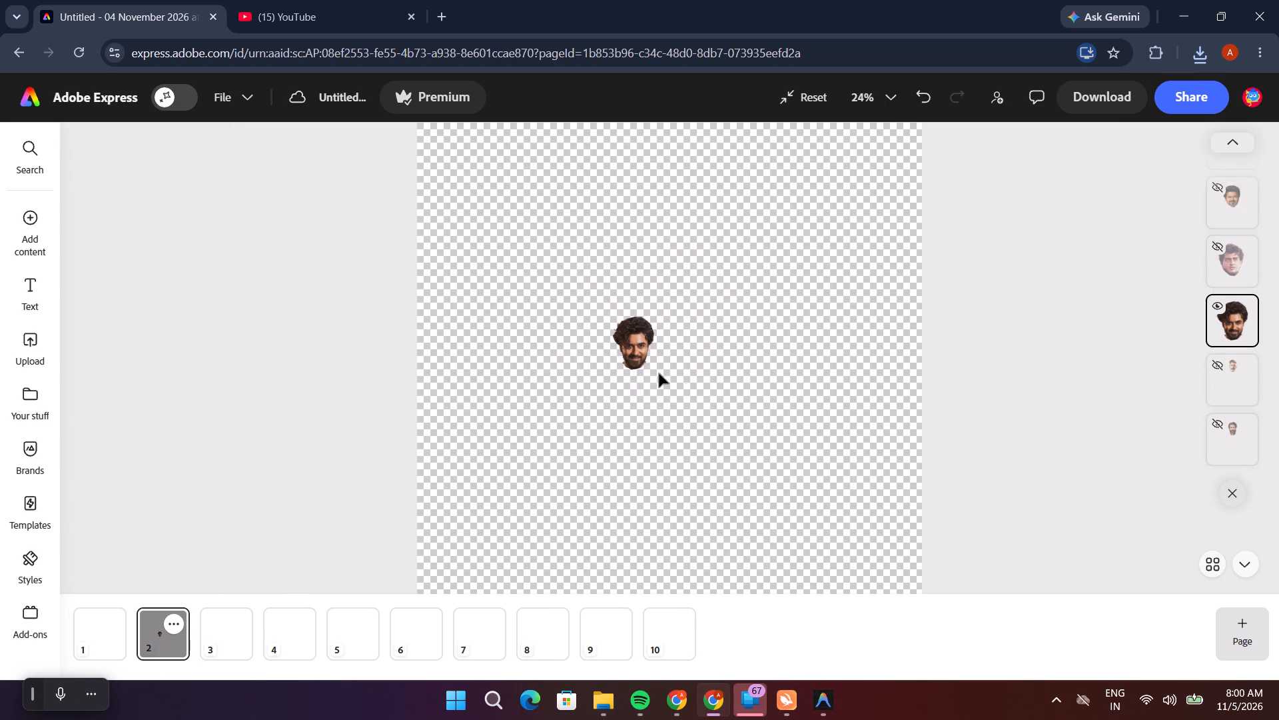
drag(630, 350, 647, 370)
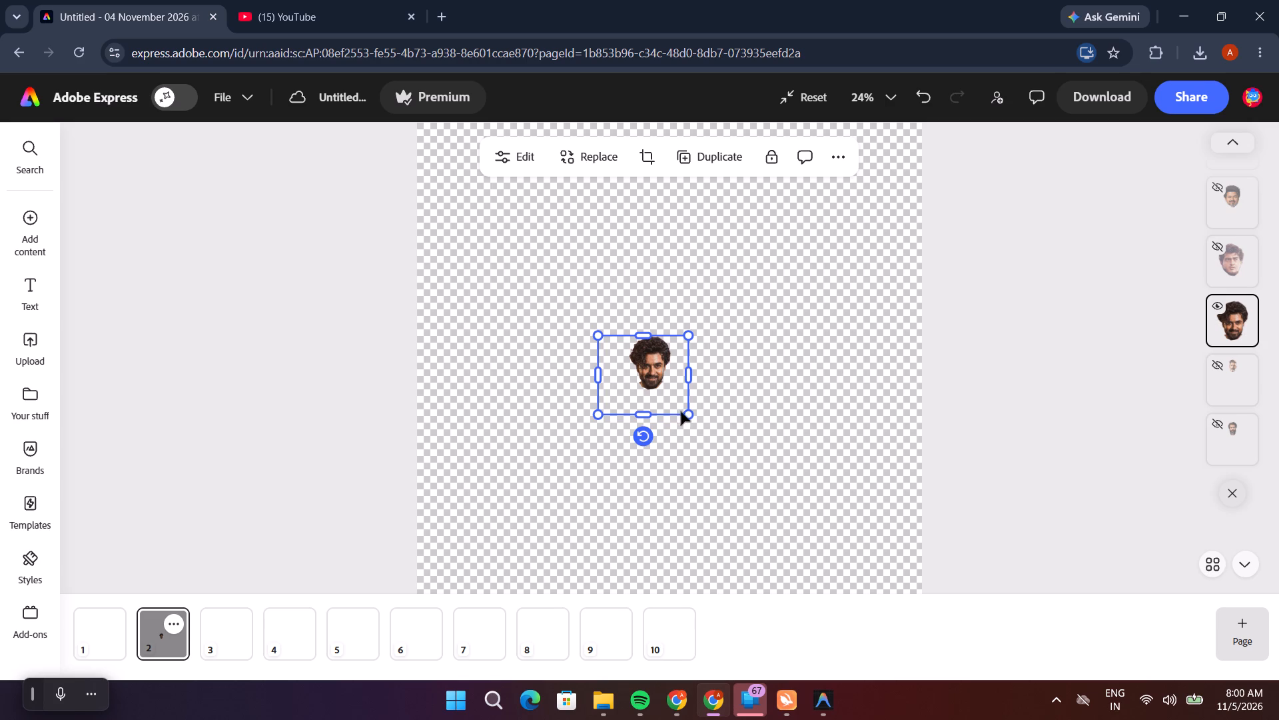
drag(687, 413, 788, 513)
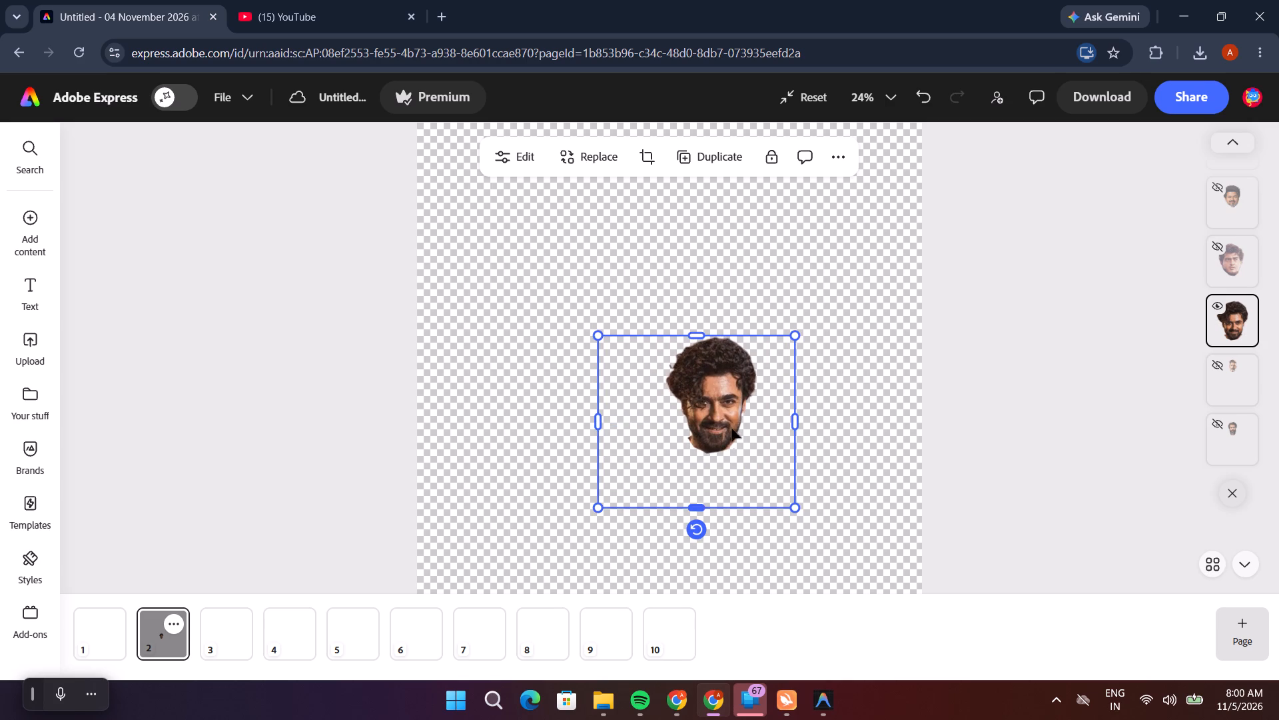
drag(729, 423, 670, 386)
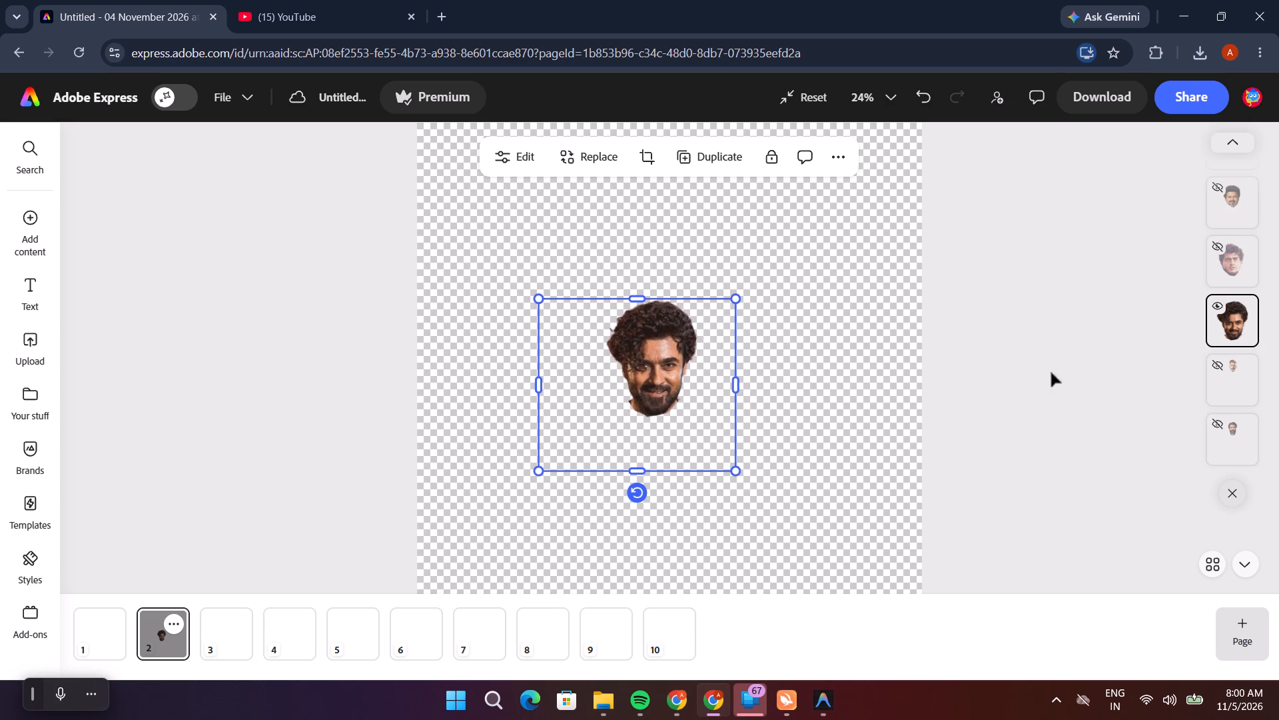
Show the large curly-haired face's layer briefly to compare its size with the bearded face, and hide it again.
click(1222, 243)
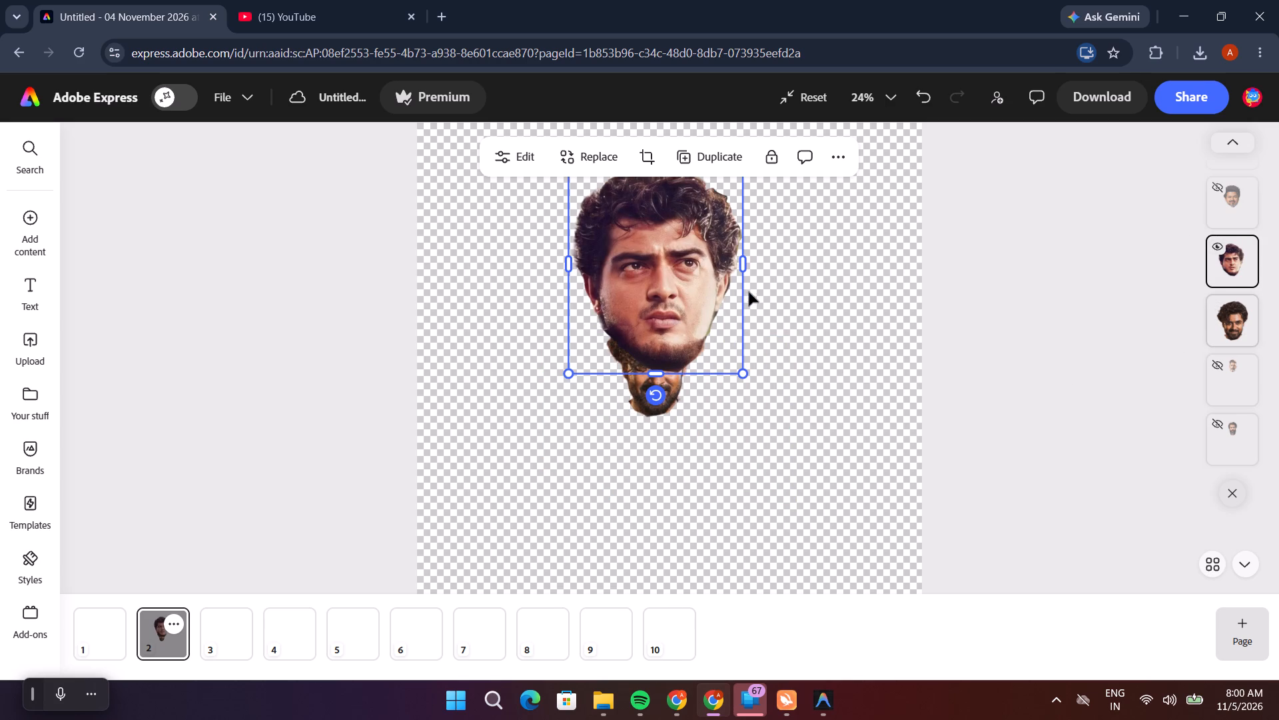
drag(745, 267, 749, 274)
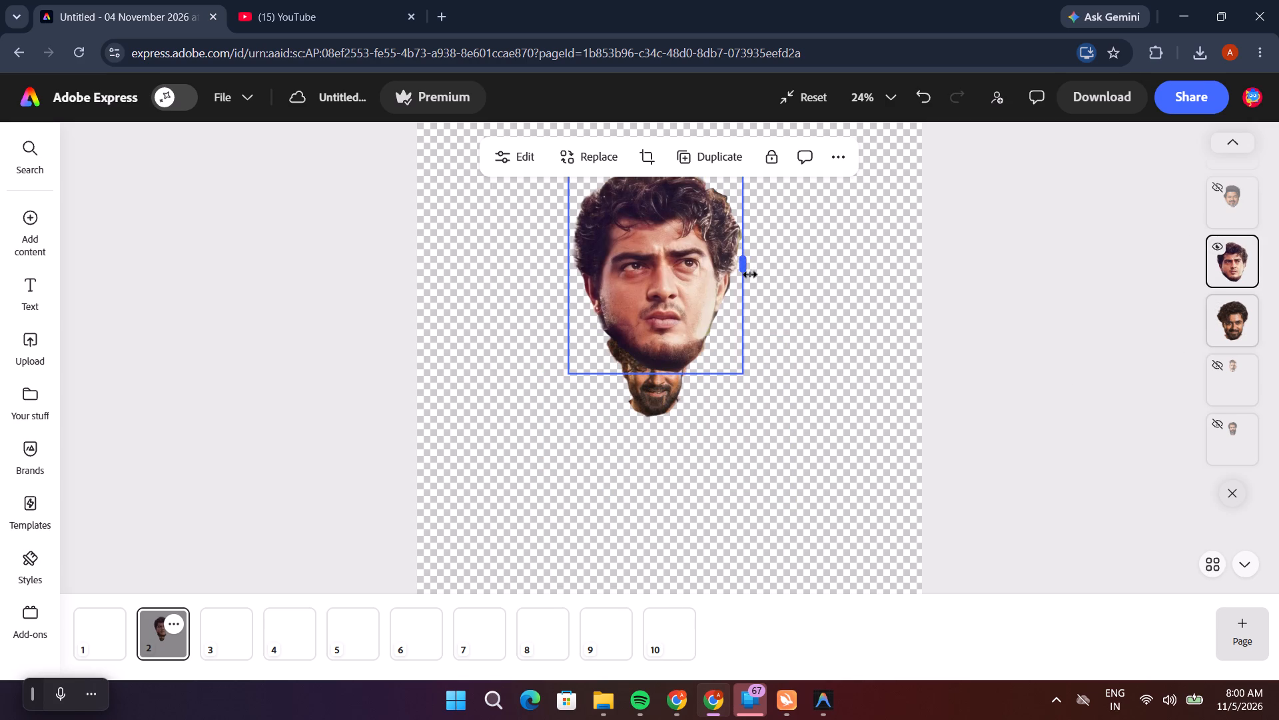
drag(749, 274, 751, 274)
click(1216, 245)
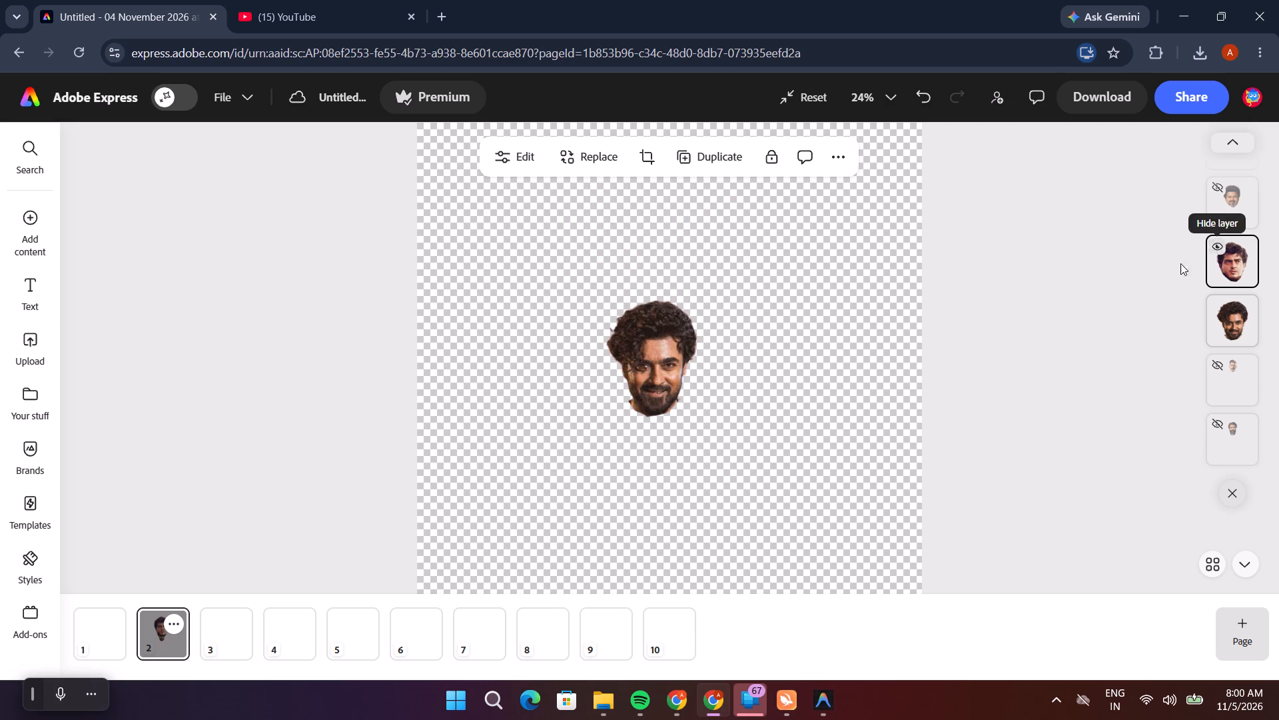
Widen the bearded face's frame on the right and extend its top edge upward to enlarge the face further.
click(667, 362)
drag(735, 383, 780, 395)
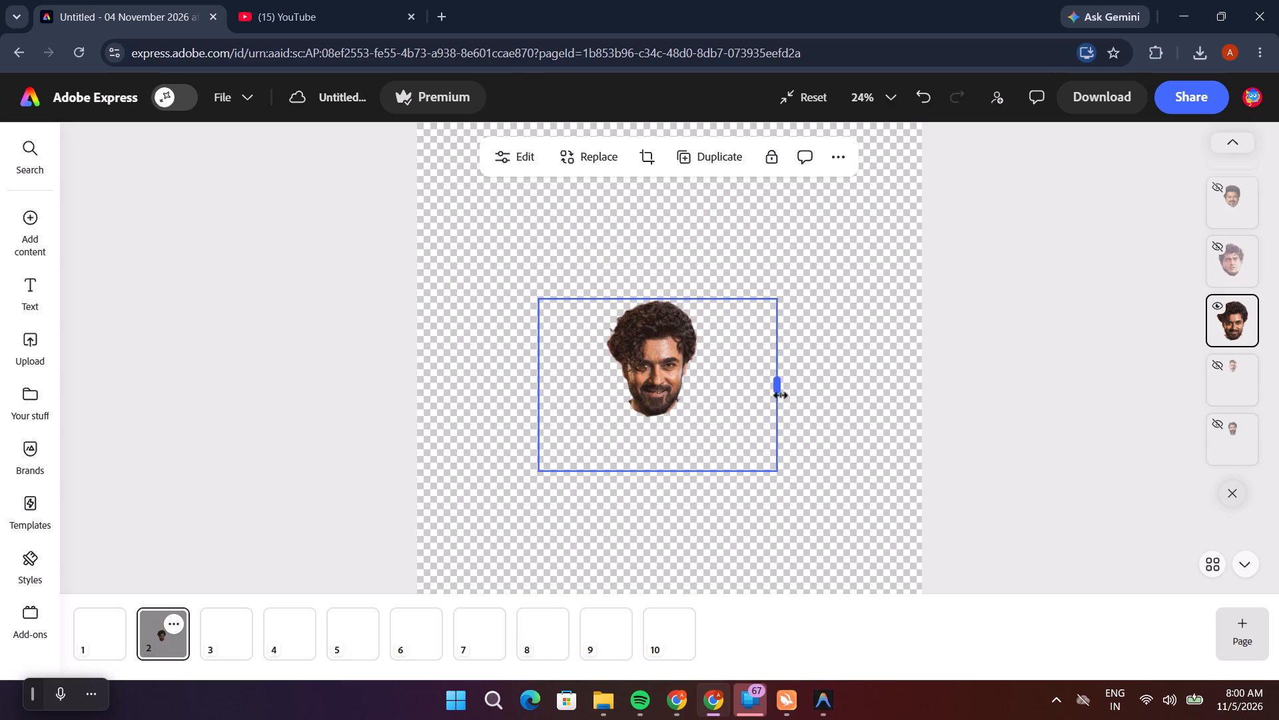
drag(780, 395, 792, 401)
drag(667, 300, 676, 228)
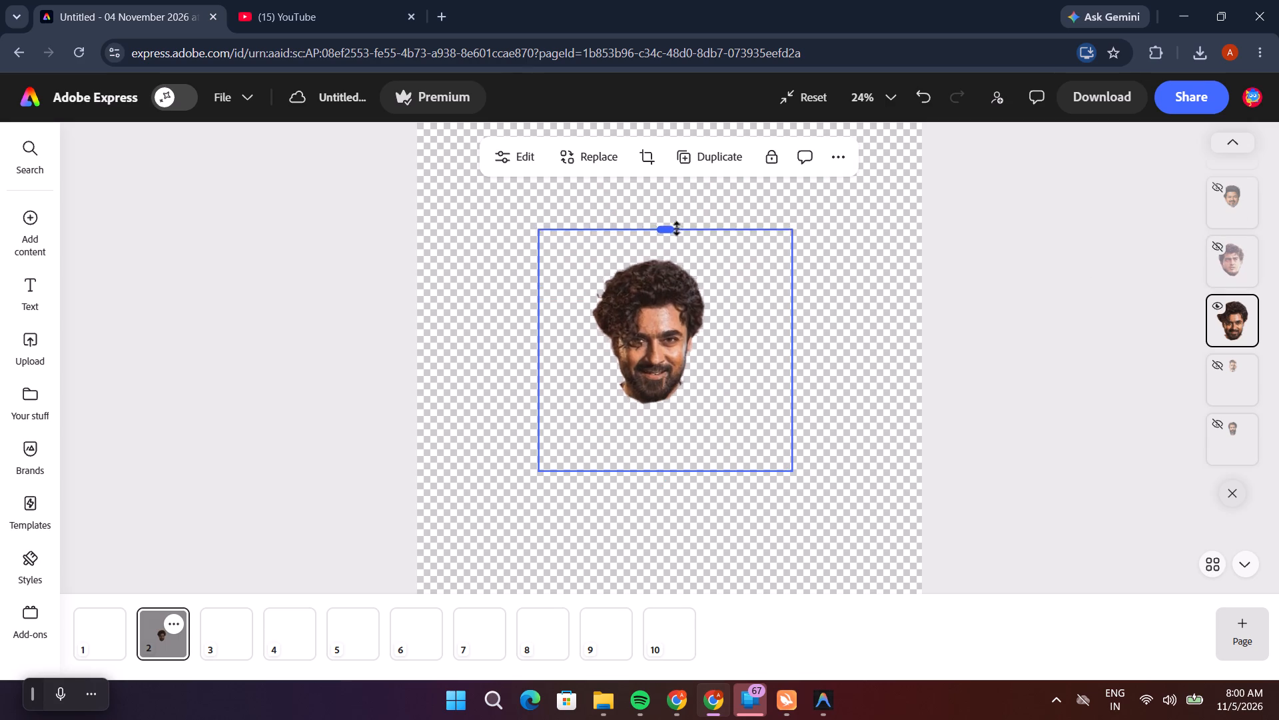
drag(676, 228, 677, 213)
click(838, 370)
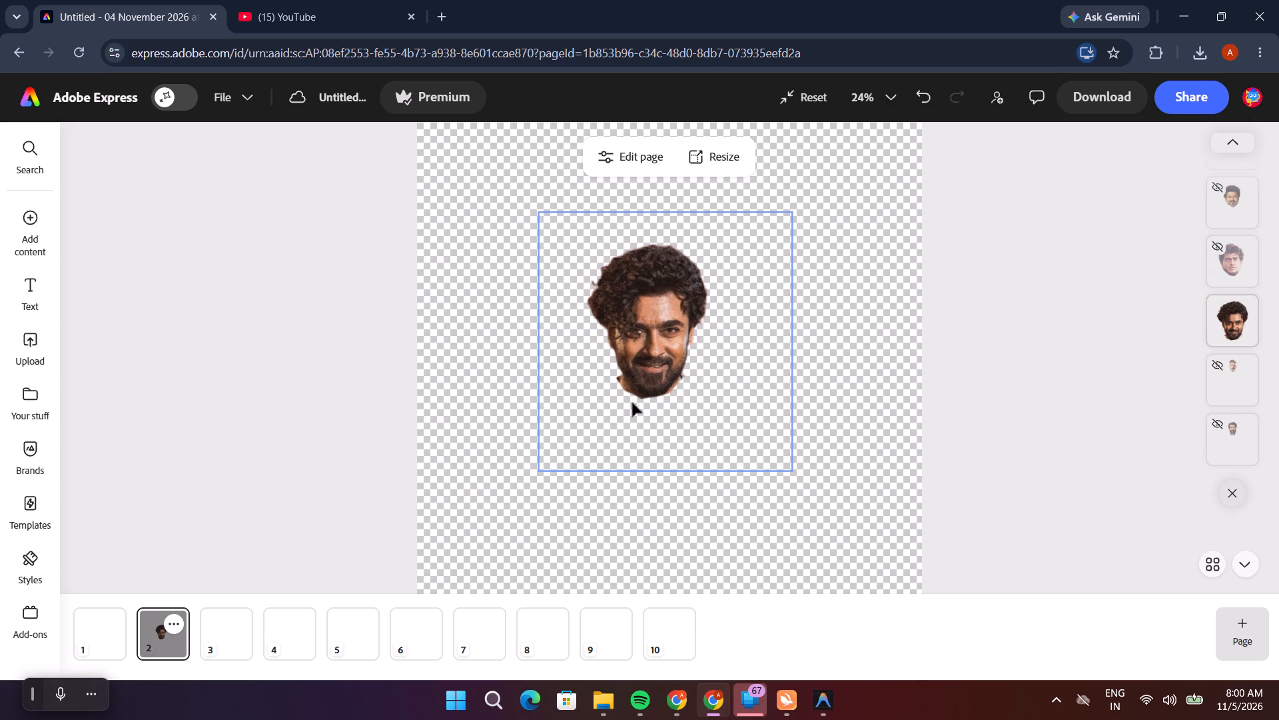
Download only page 2, with the bearded face, as a transparent PNG at size 1.
click(1105, 100)
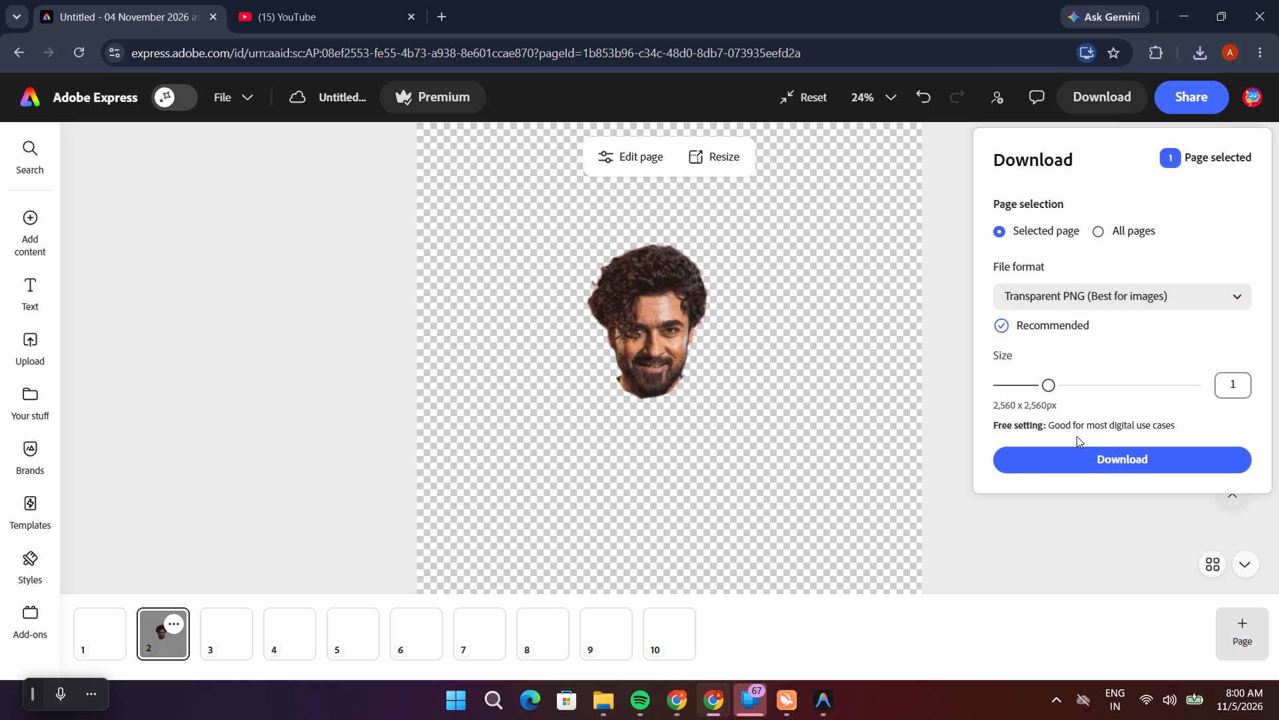
click(1069, 455)
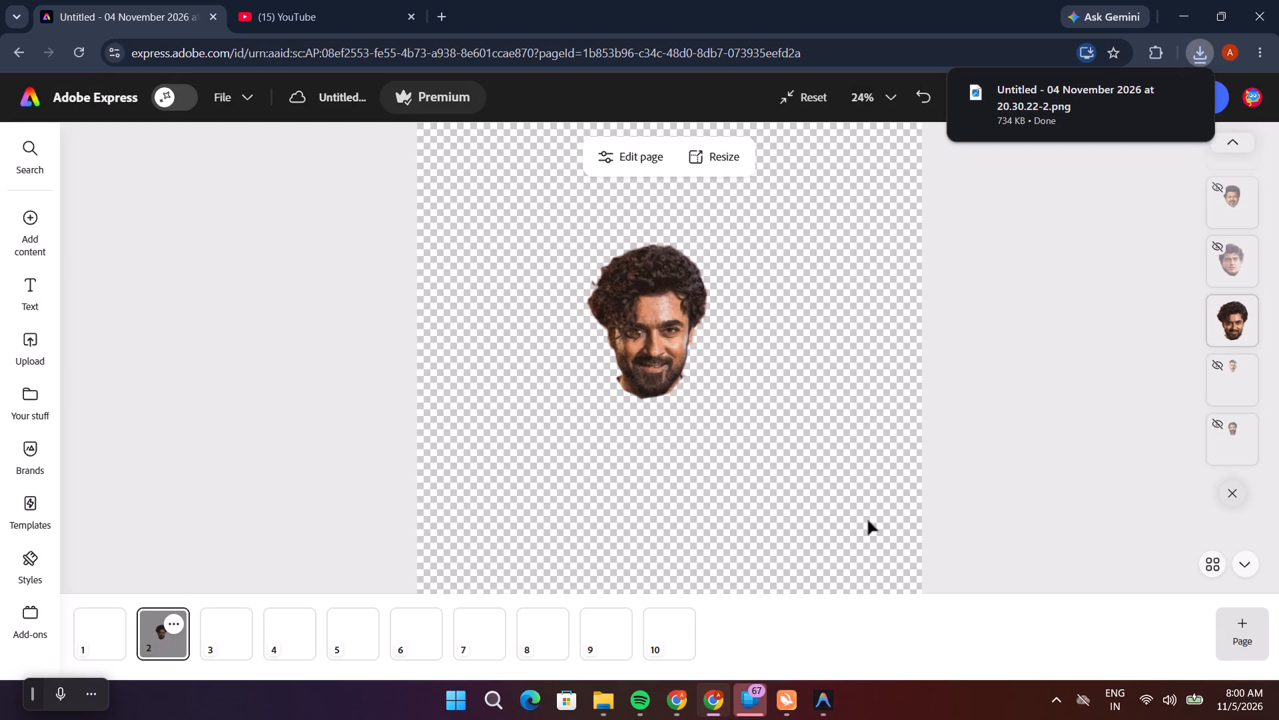
In File Explorer's Downloads folder, rename the newly downloaded untitled PNG as suriya.
click(609, 689)
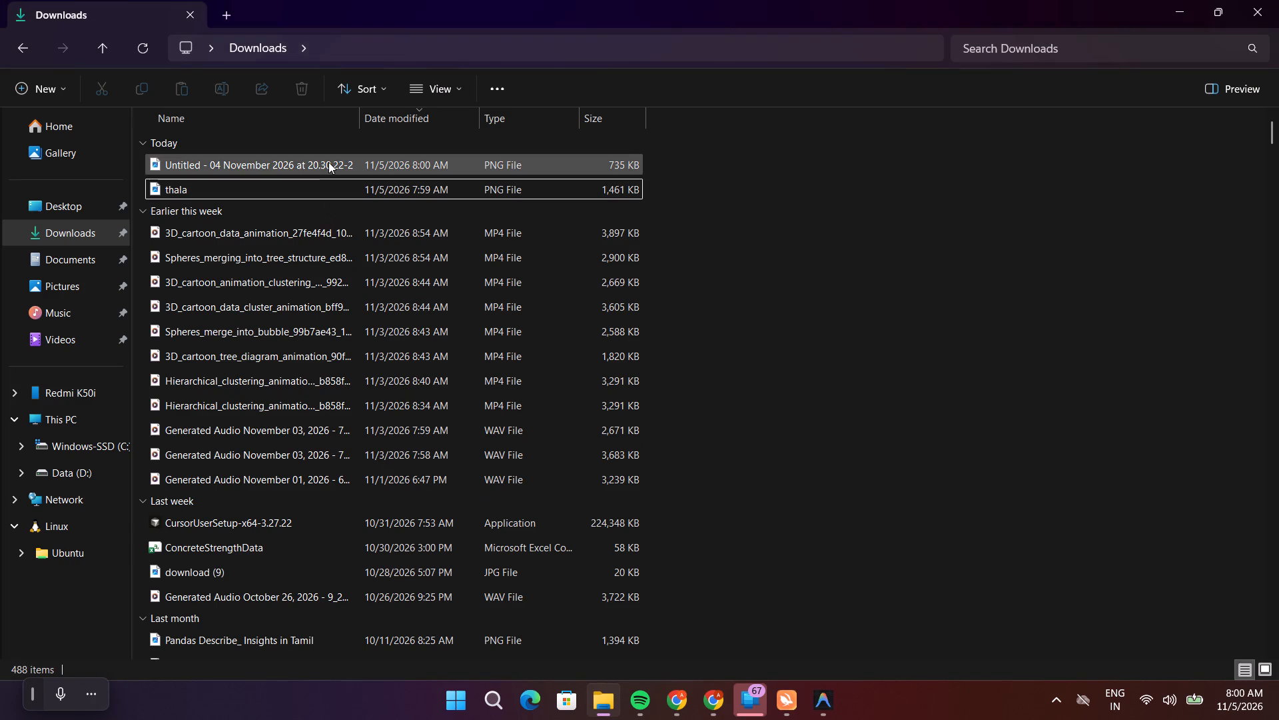
click(328, 162)
key(F2)
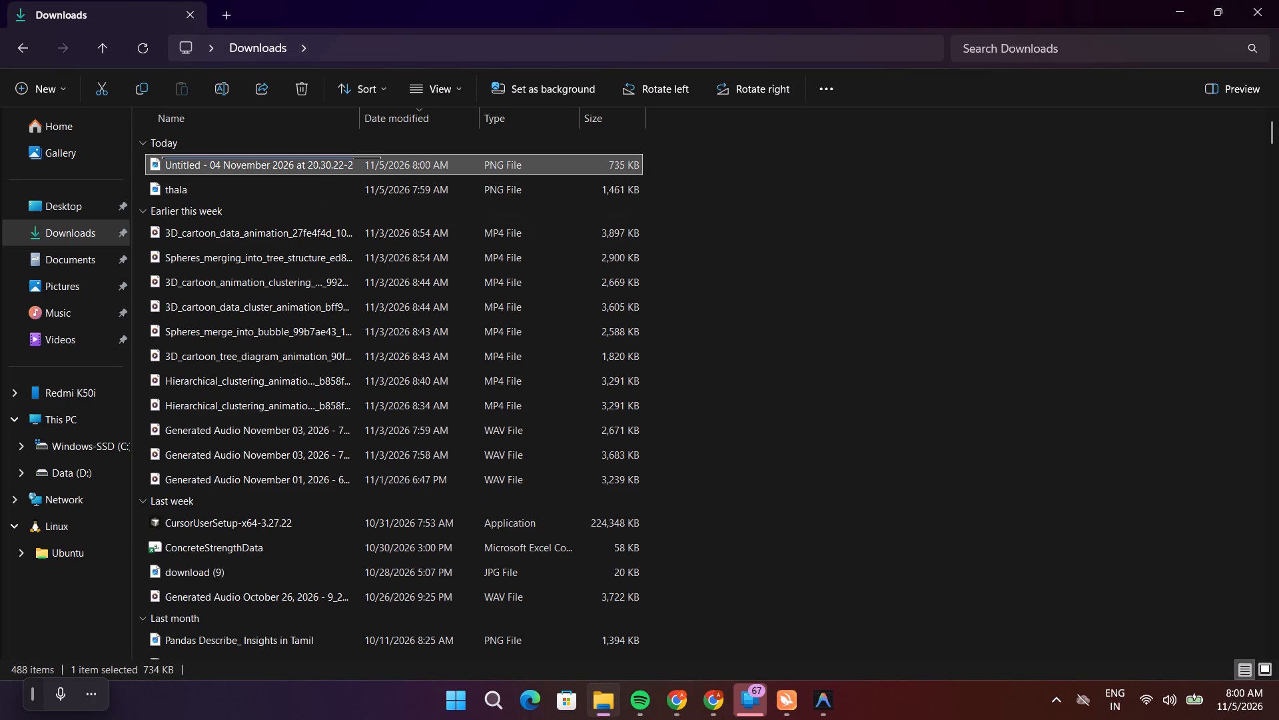
key(BackSpace)
text(su)
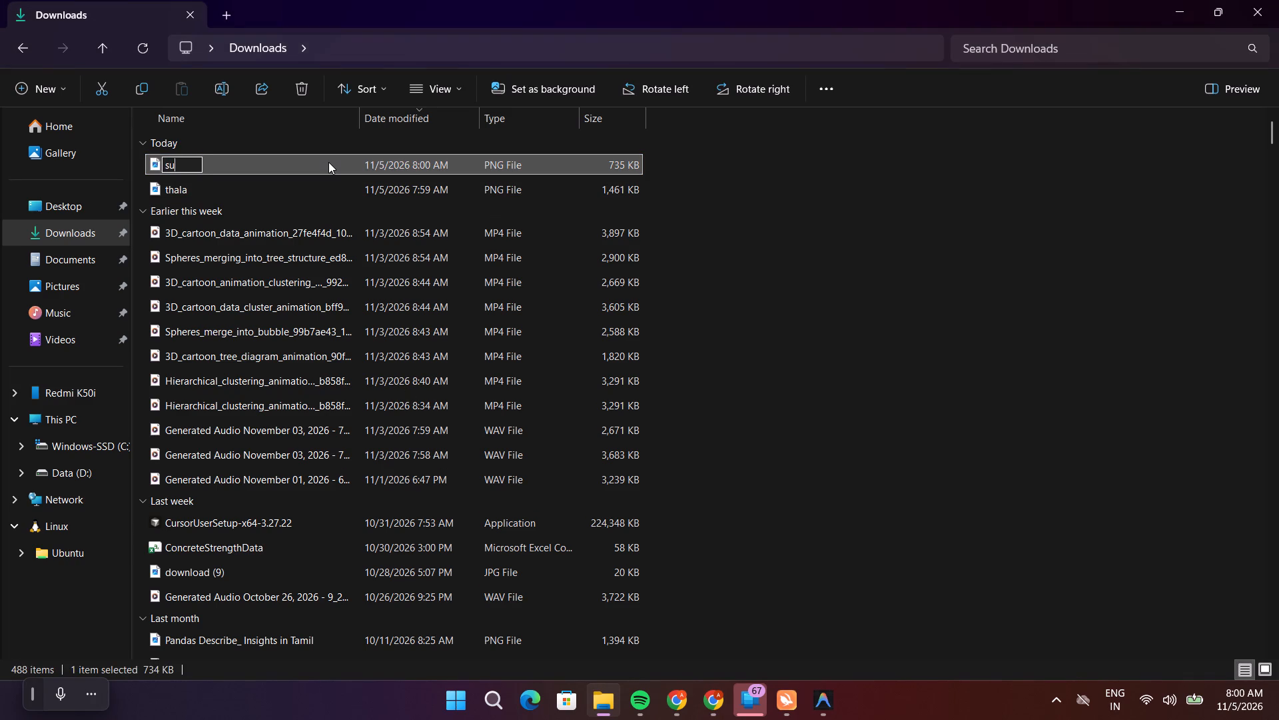
text(riya)
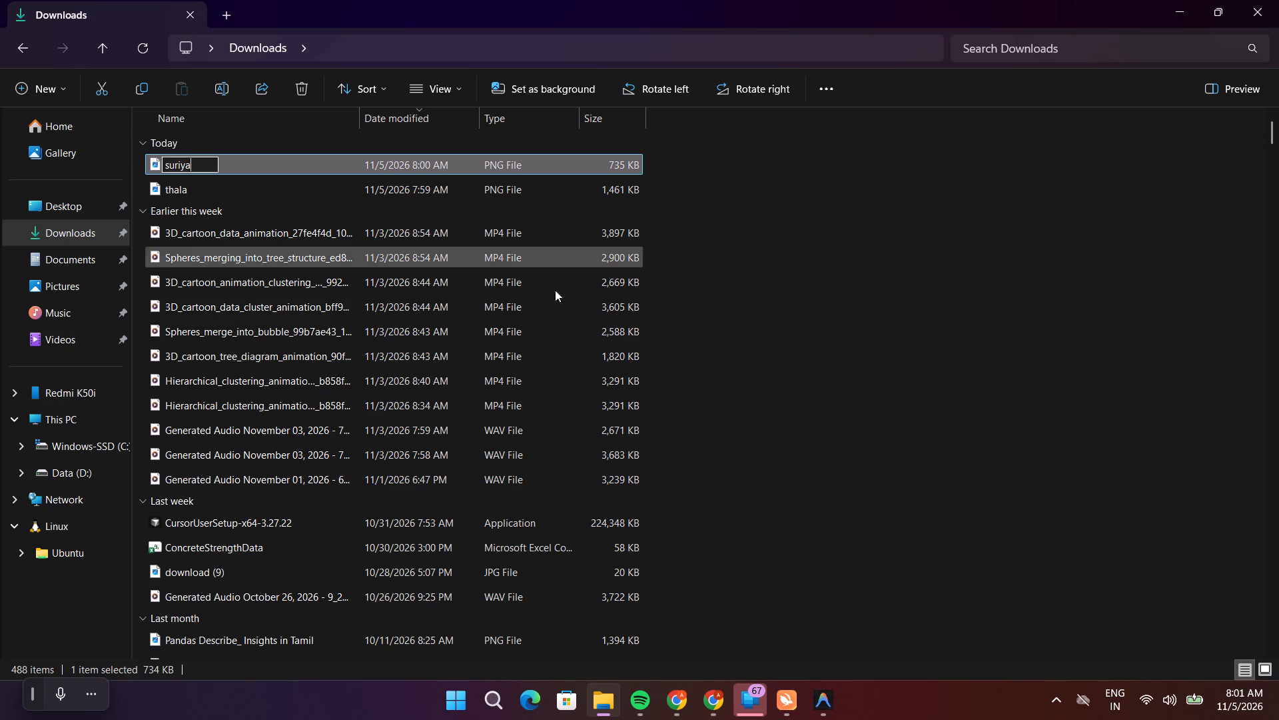
click(798, 402)
Back in Adobe Express, hide the curly-haired bearded face's layer and show the grey-bearded face's layer on page 2.
key(alt+Tab)
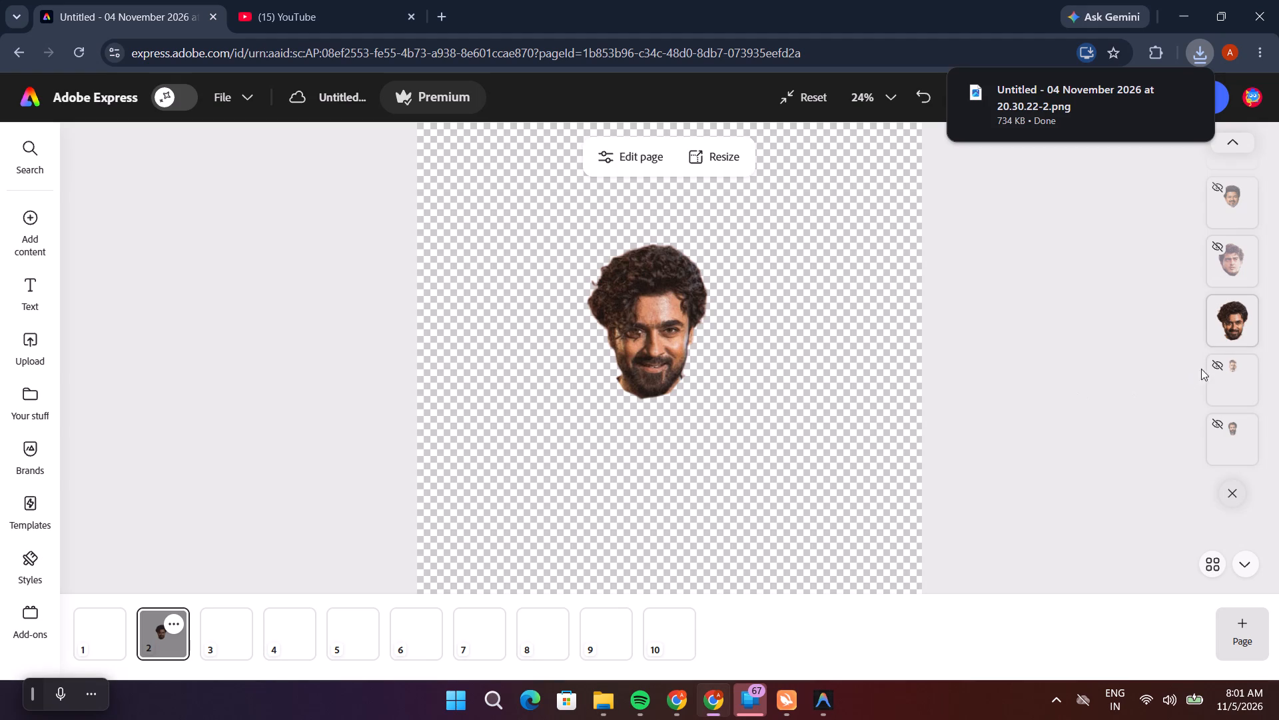
click(1218, 311)
click(1221, 374)
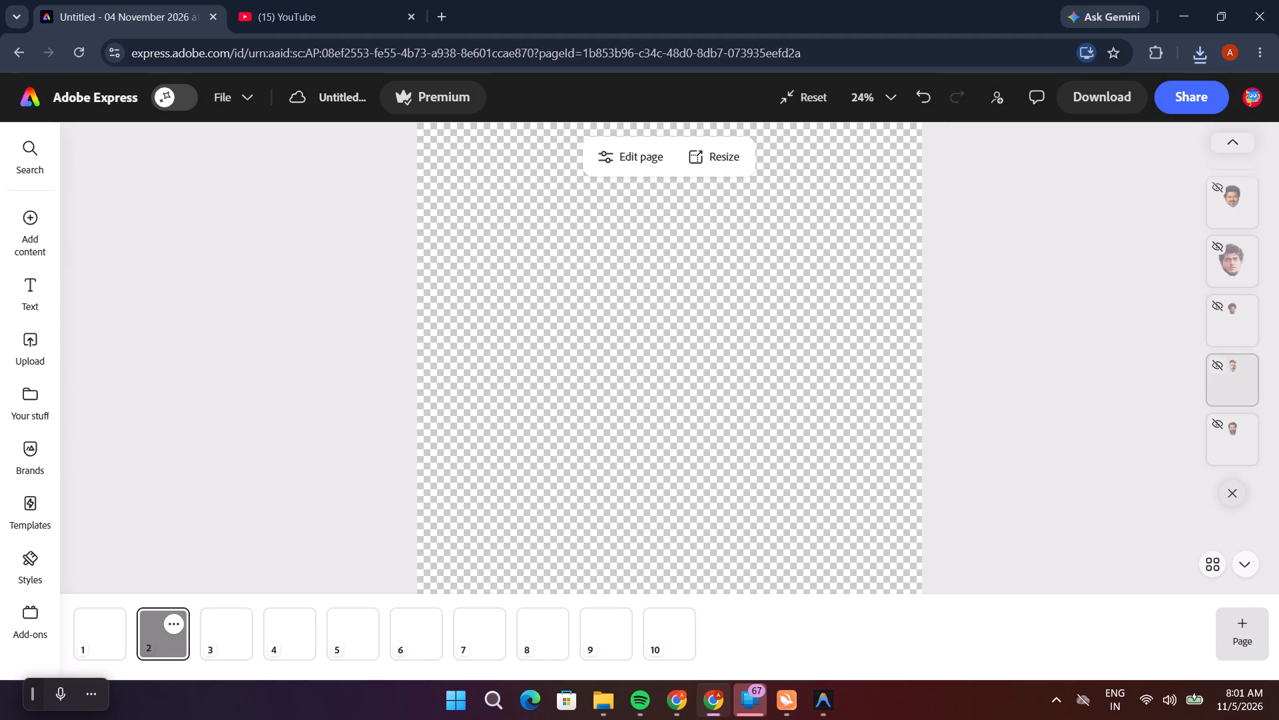
click(1220, 368)
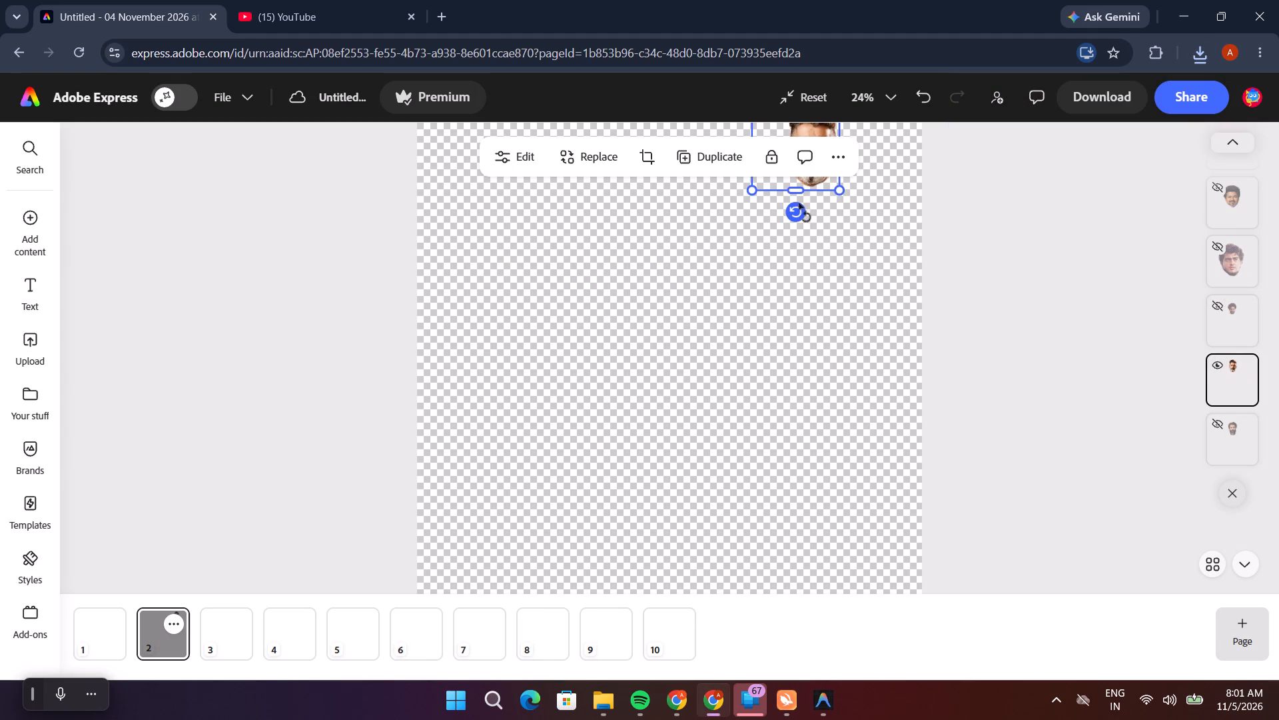
Move the grey-bearded face near the middle of page 2 and extend its frame downward, to the right and upward to enlarge it.
drag(780, 189, 778, 245)
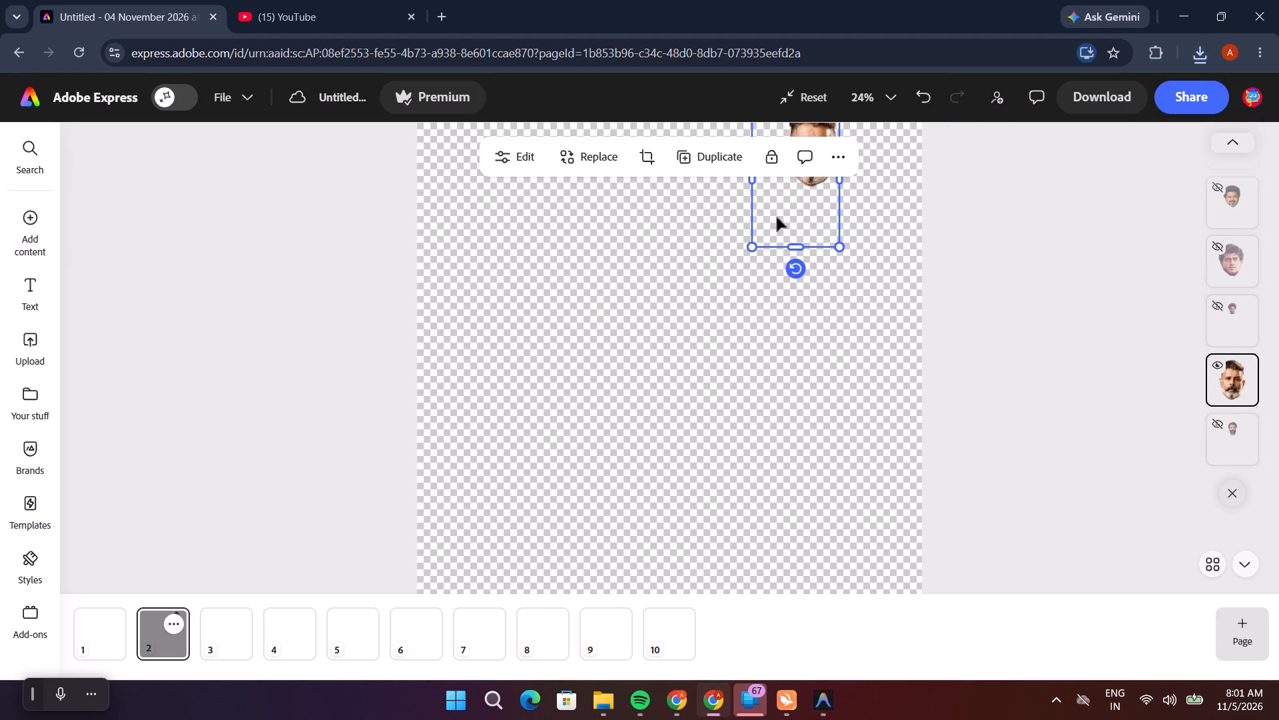
drag(777, 212, 630, 425)
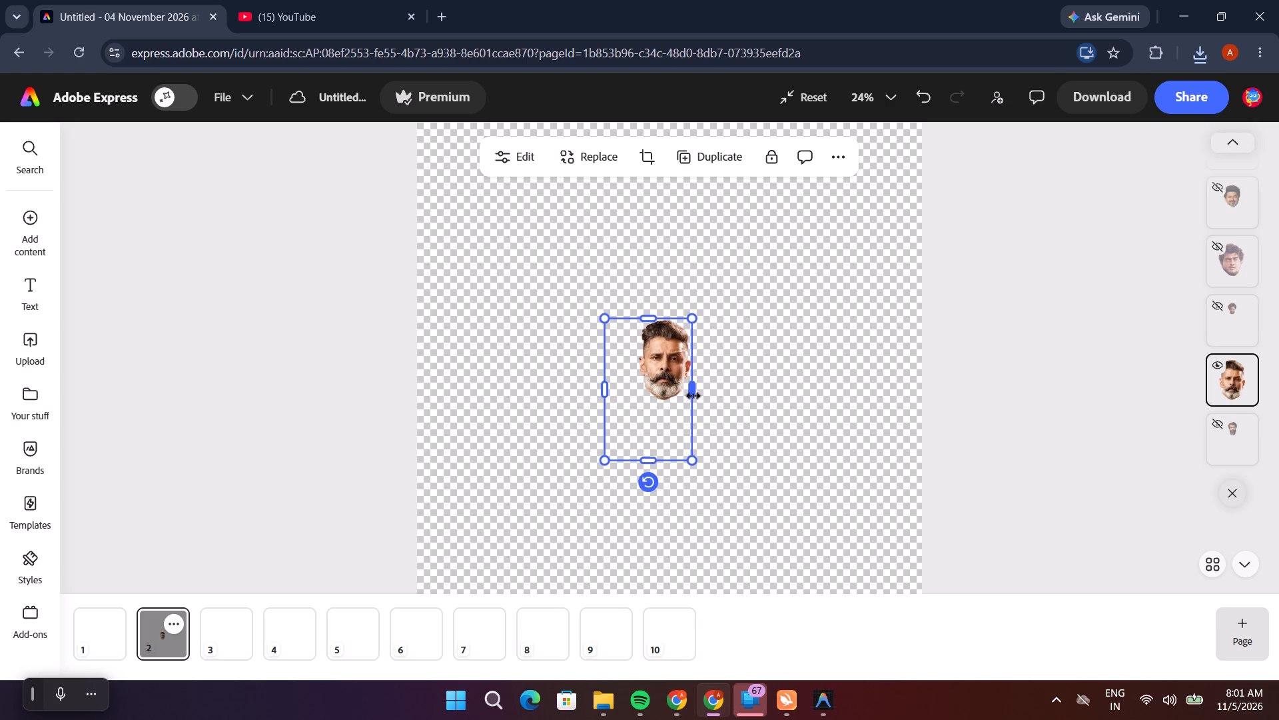
drag(693, 395, 748, 396)
drag(681, 314, 675, 276)
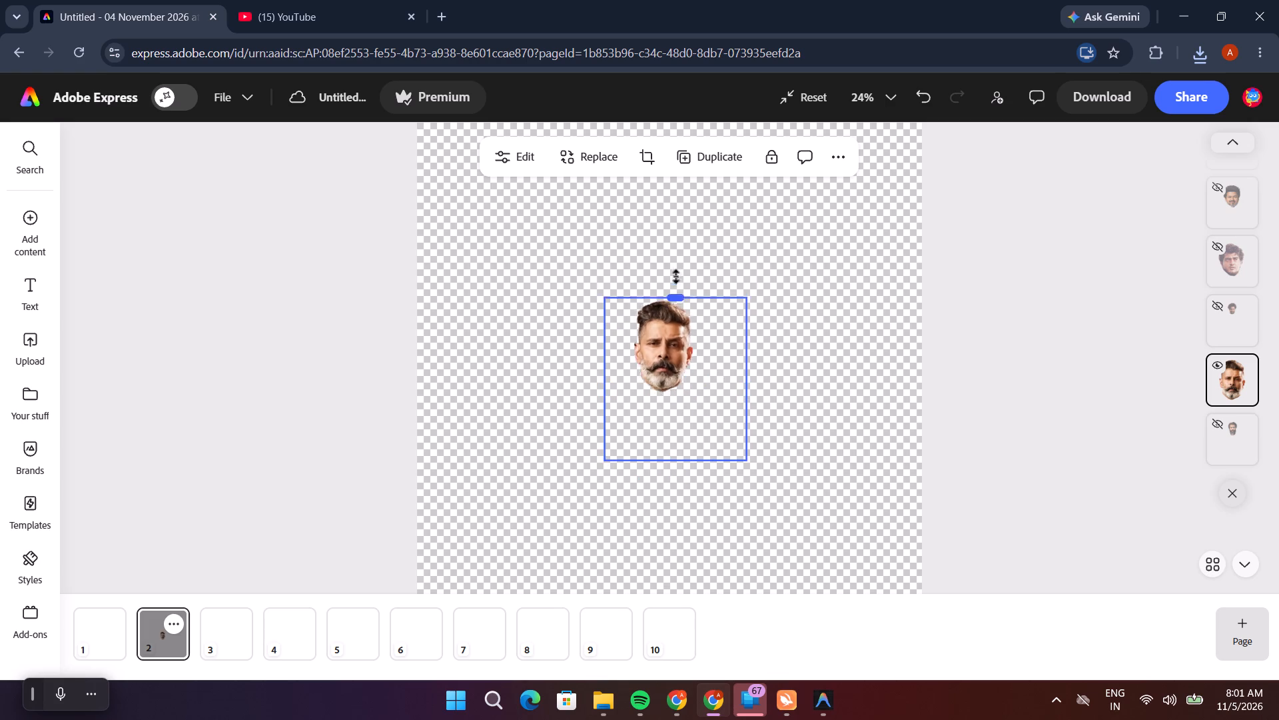
drag(675, 276, 671, 239)
click(781, 316)
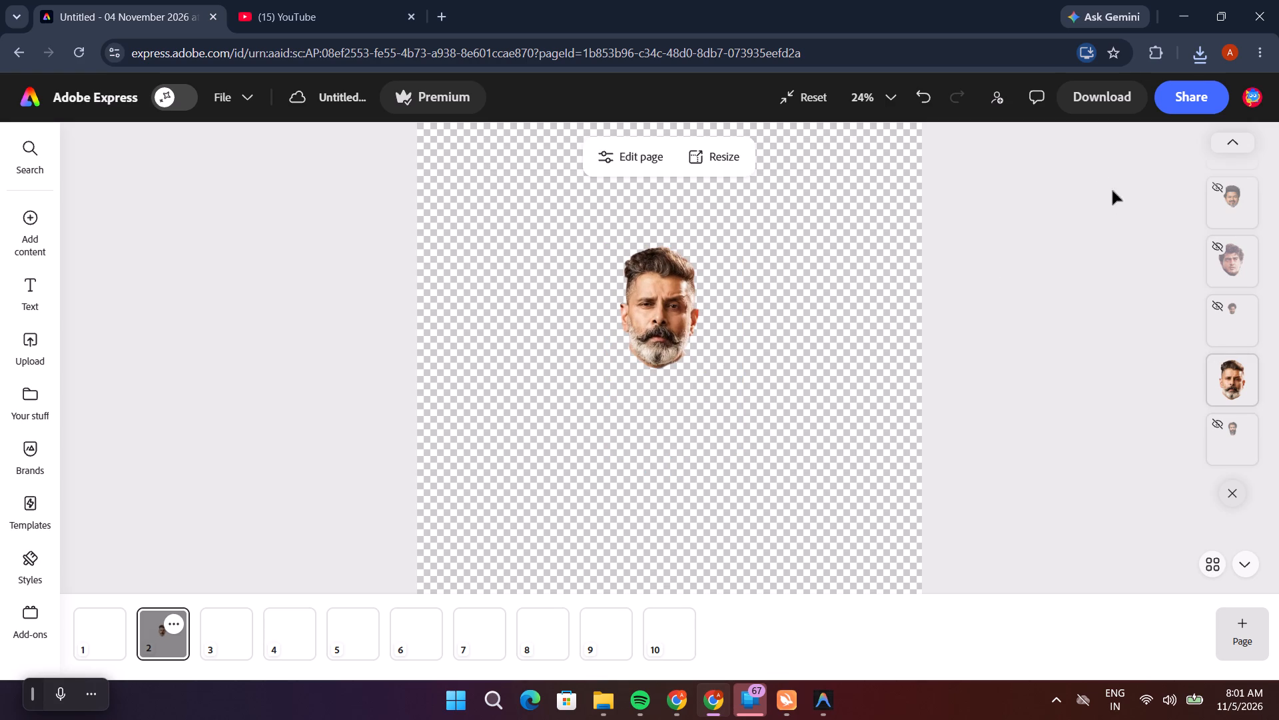
Download only page 2, with the grey-bearded face, as a transparent PNG at size 1.
click(1093, 98)
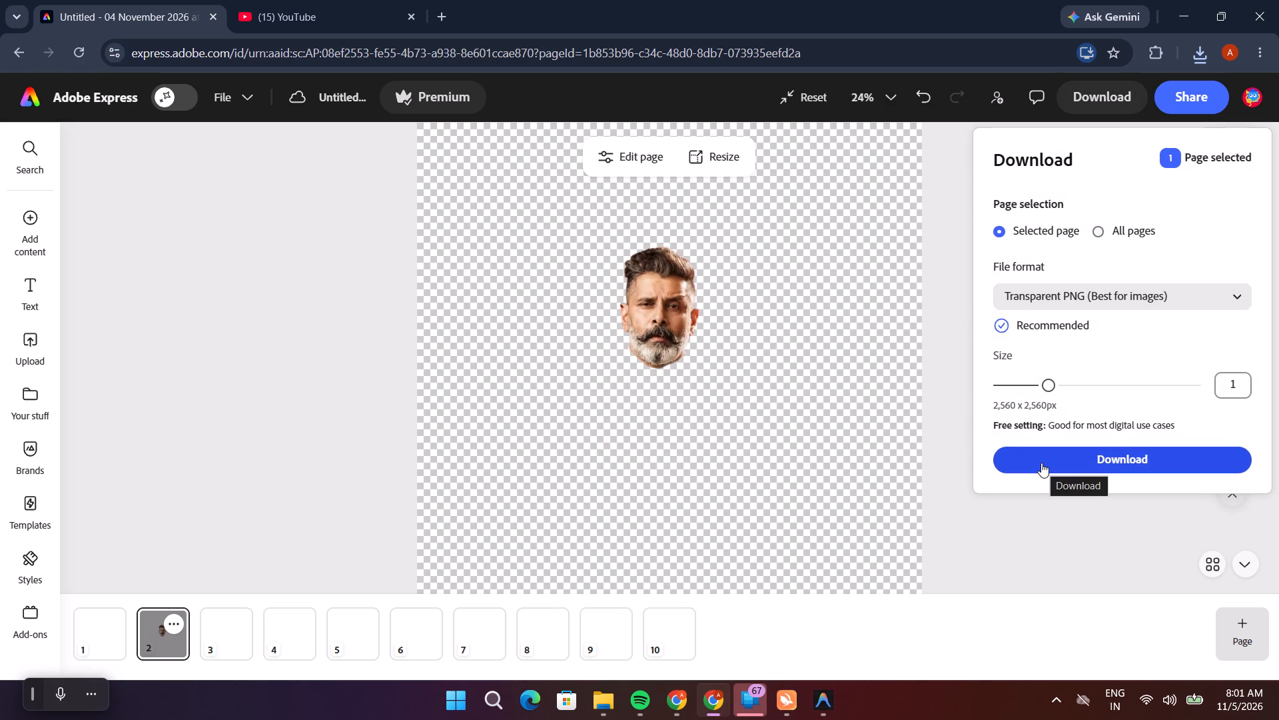
click(1041, 463)
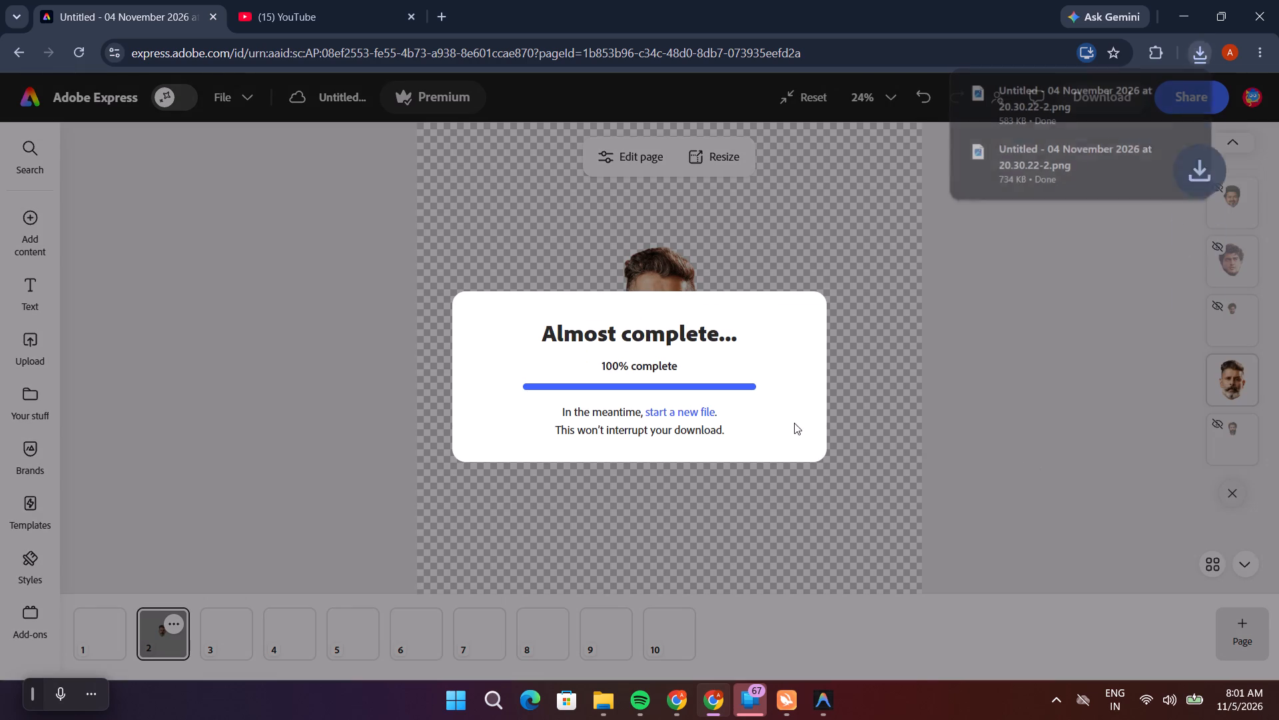
In File Explorer's Downloads folder, rename the newly downloaded untitled PNG as vikram.
click(600, 693)
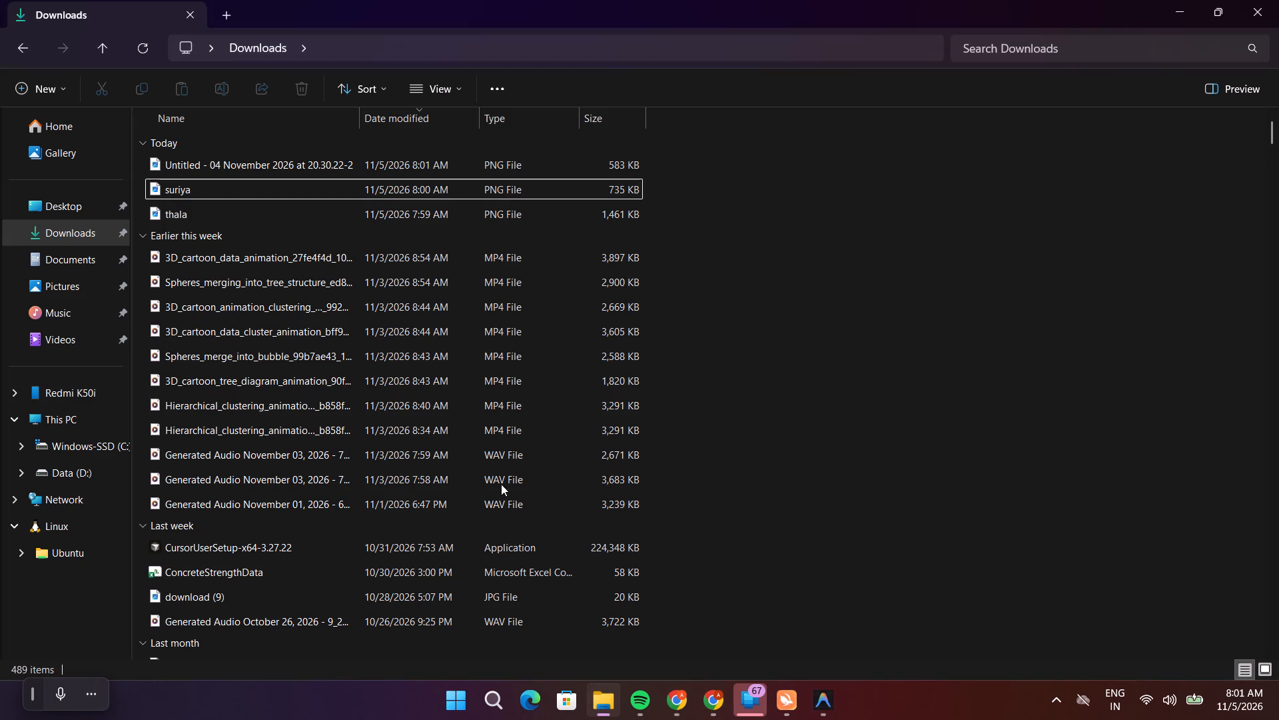
click(291, 169)
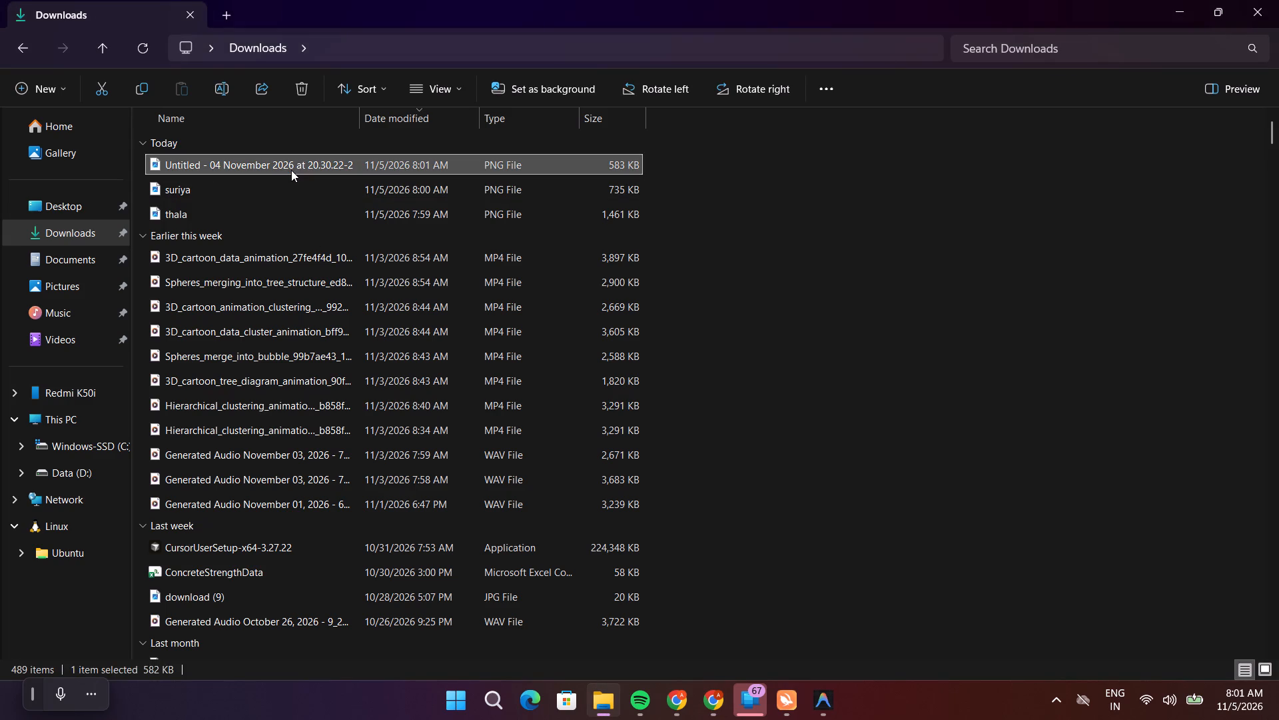
key(F2)
key(BackSpace)
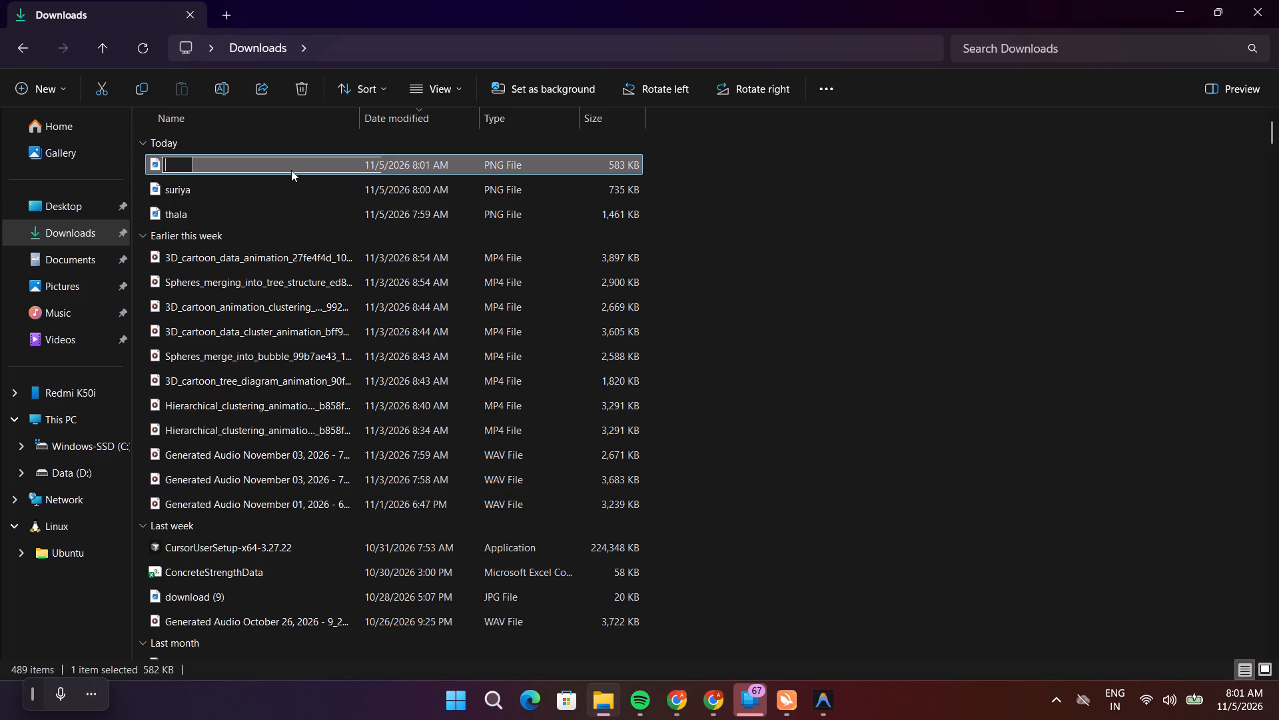
text(vikram)
click(848, 421)
Back in Adobe Express, hide the grey-bearded face's layer and show the long-bearded face's layer on page 2.
key(alt+Tab)
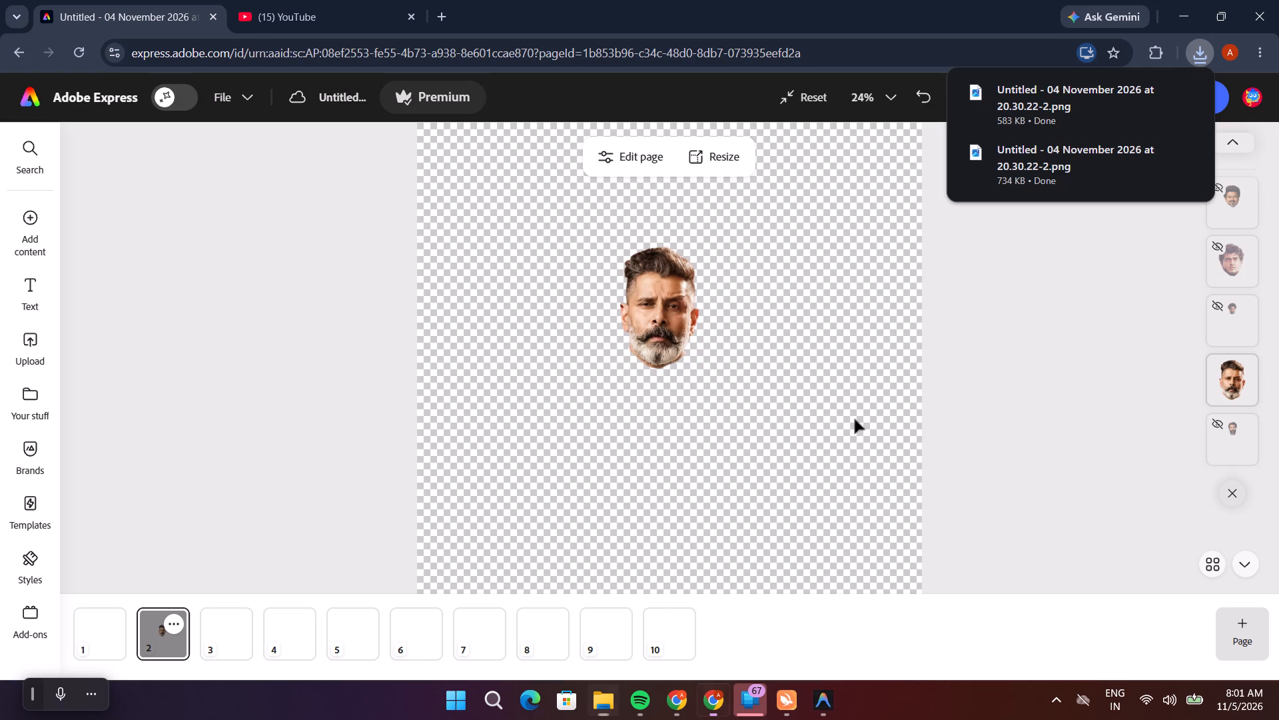
click(1216, 365)
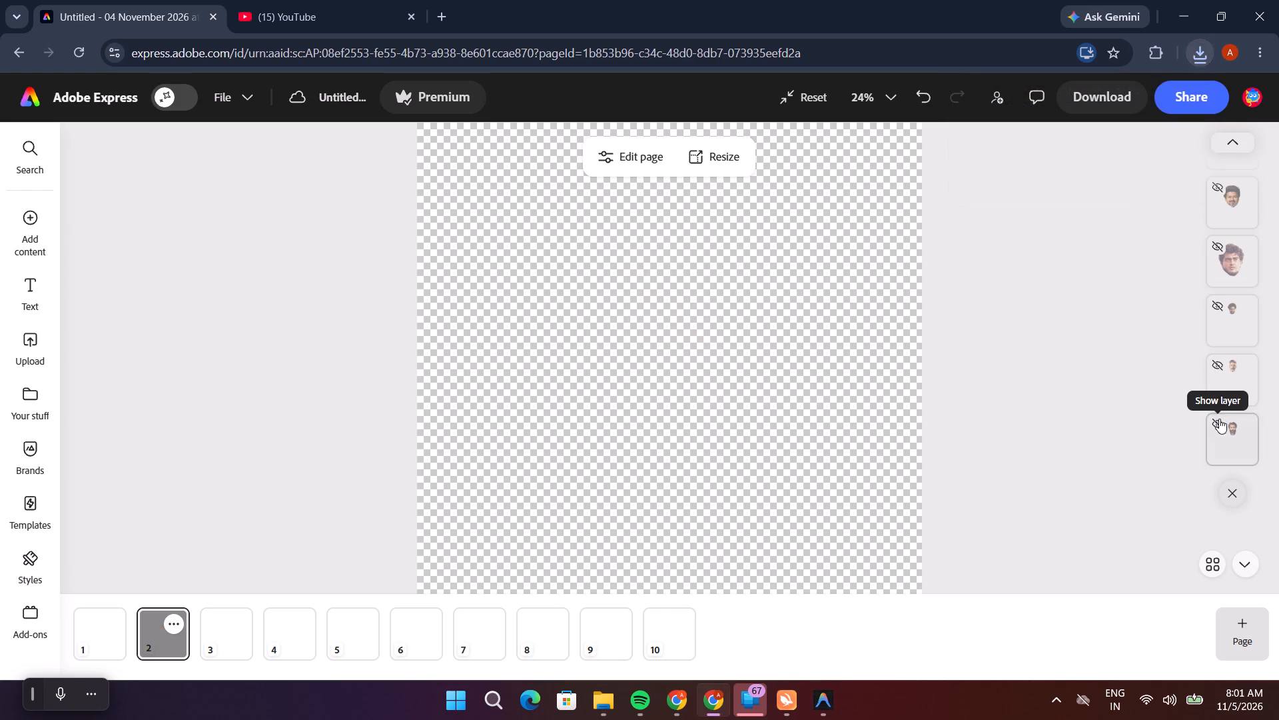
click(1219, 422)
Enlarge the long-bearded face by extending its frame until the whole head fits, and move it near the middle of page 2.
drag(732, 329, 647, 334)
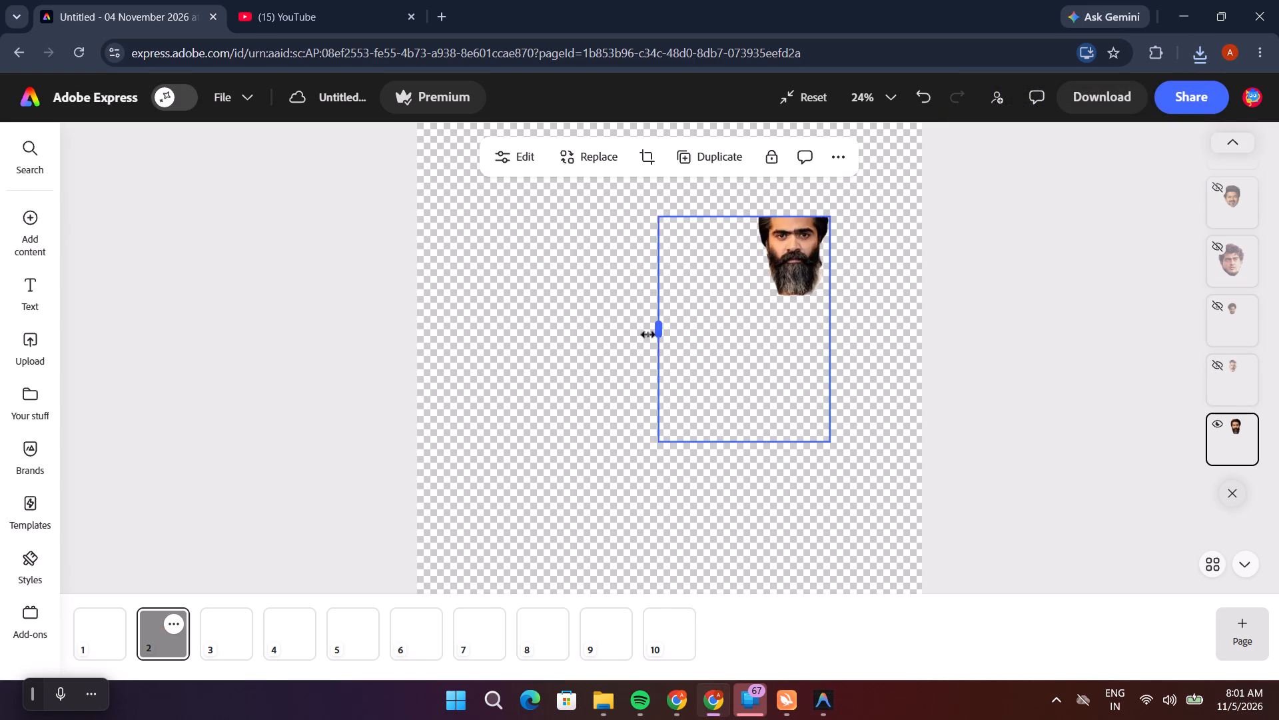
drag(647, 334, 606, 342)
drag(744, 330, 568, 473)
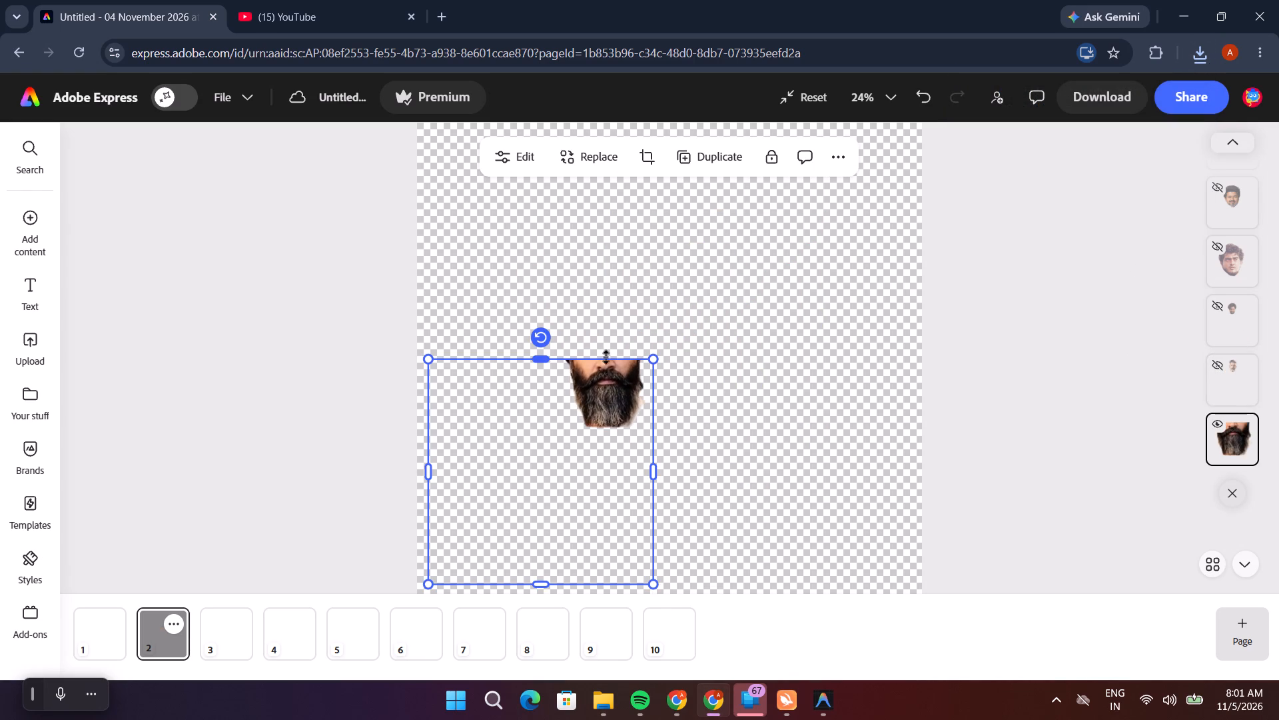
drag(604, 358, 614, 273)
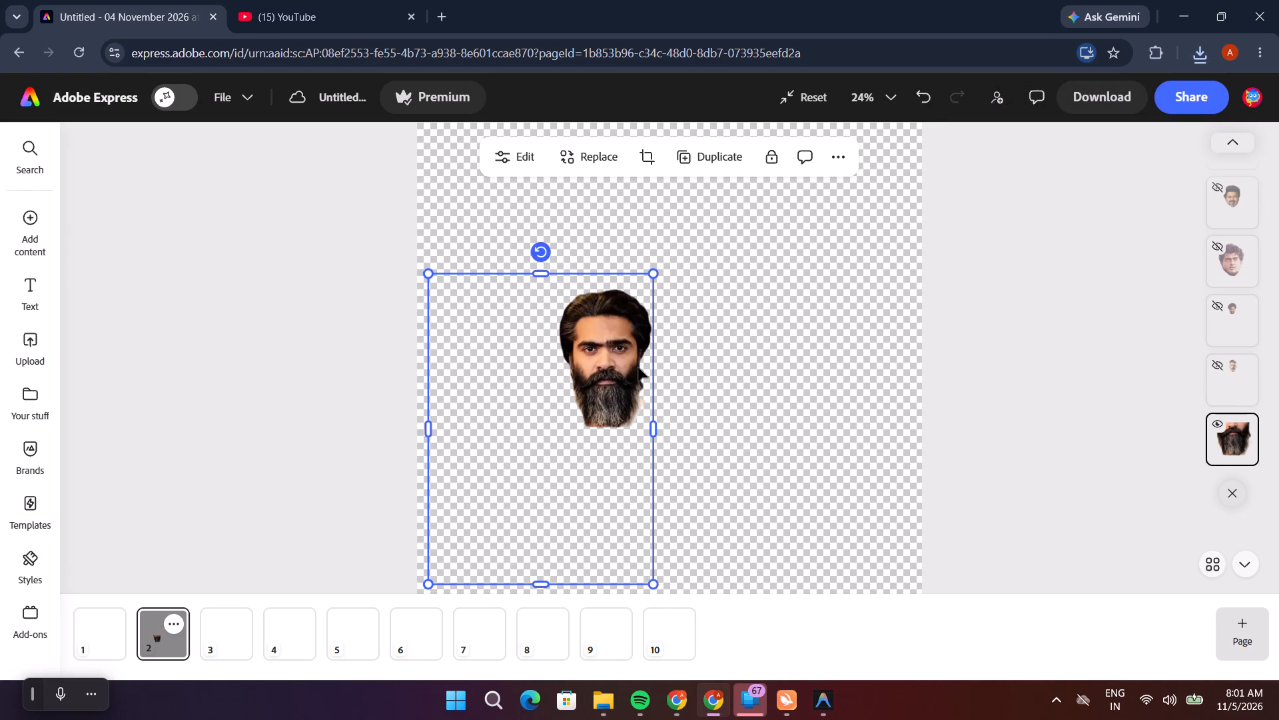
drag(653, 375, 681, 375)
drag(614, 371, 656, 372)
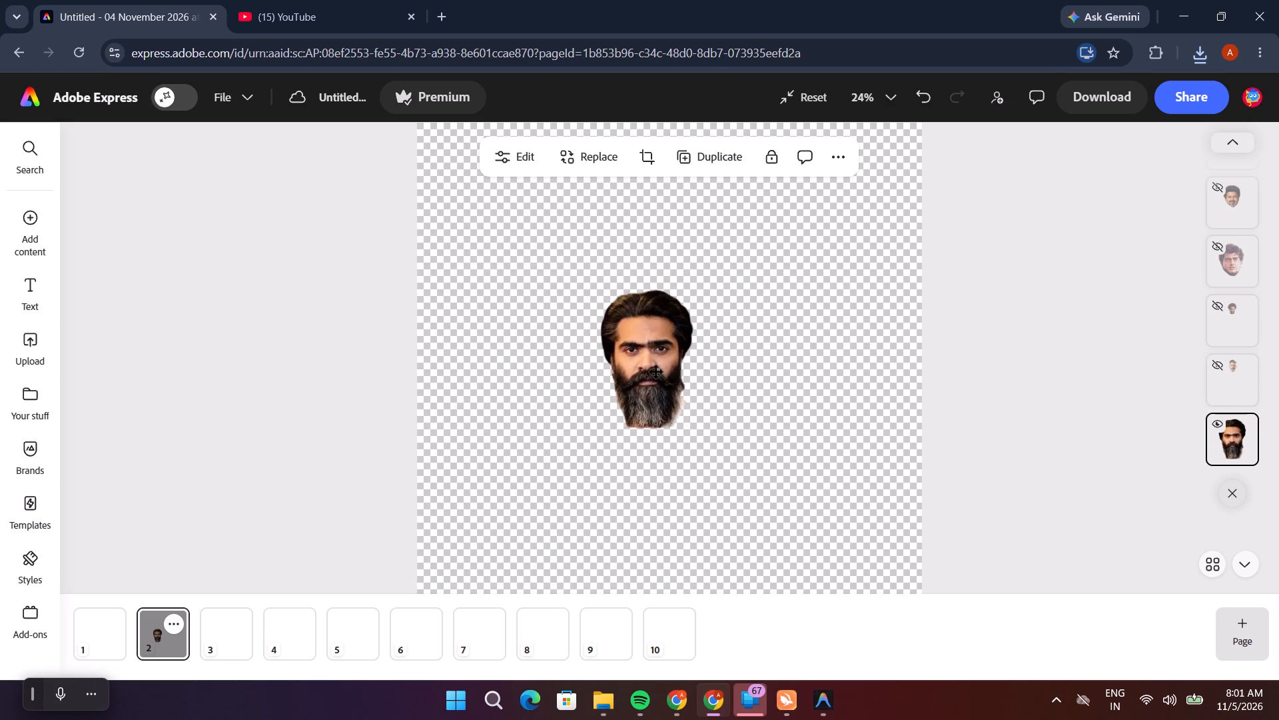
drag(656, 372, 676, 365)
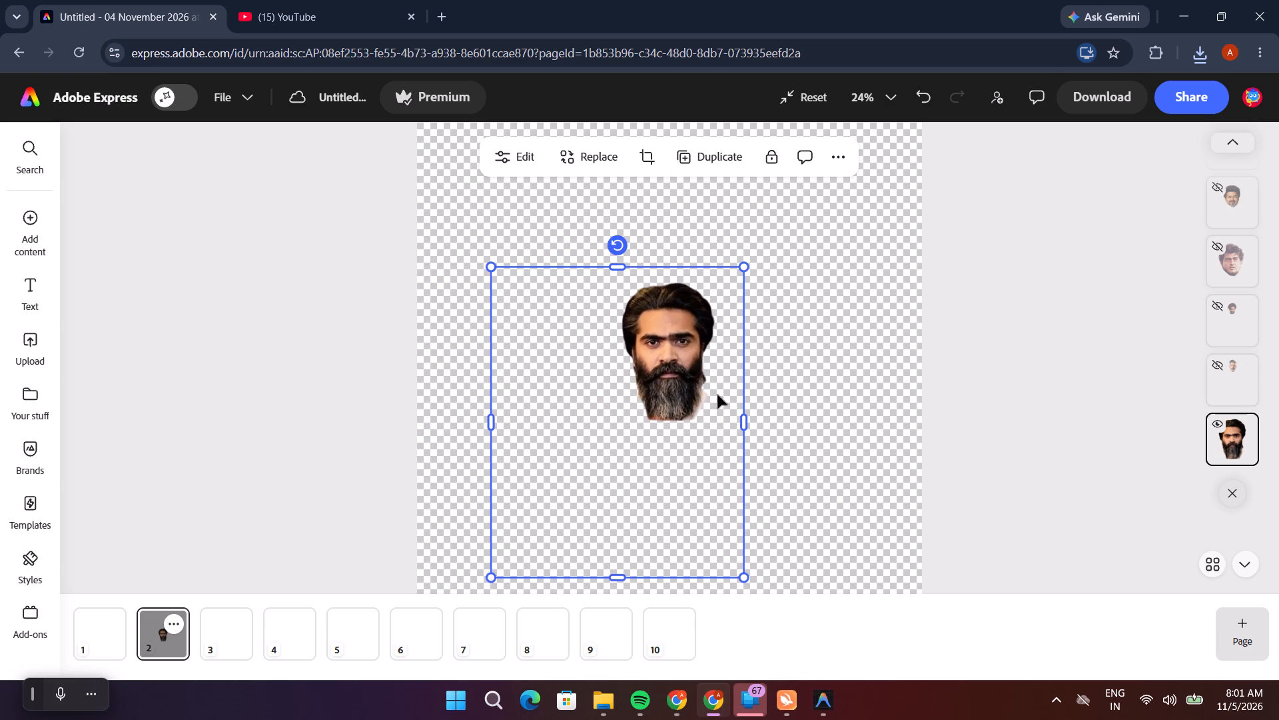
Download only page 2, with the long-bearded face, as a transparent PNG at size 1.
click(1096, 103)
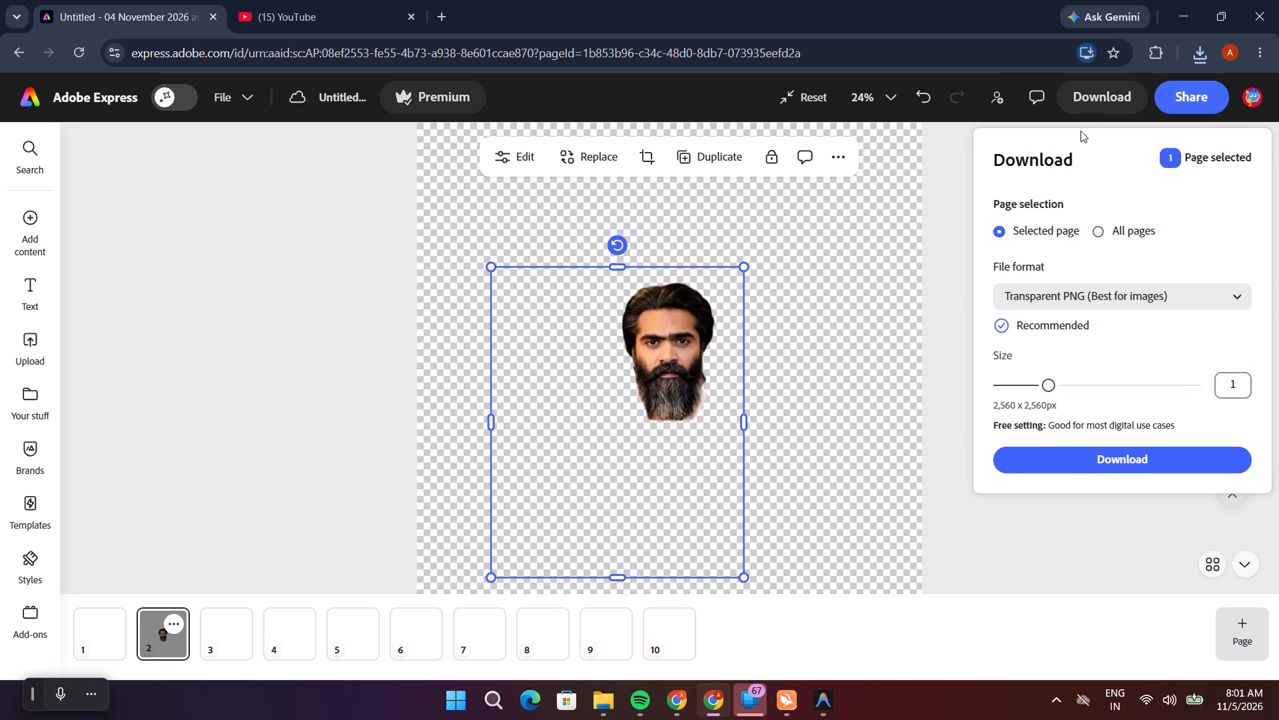
click(1047, 453)
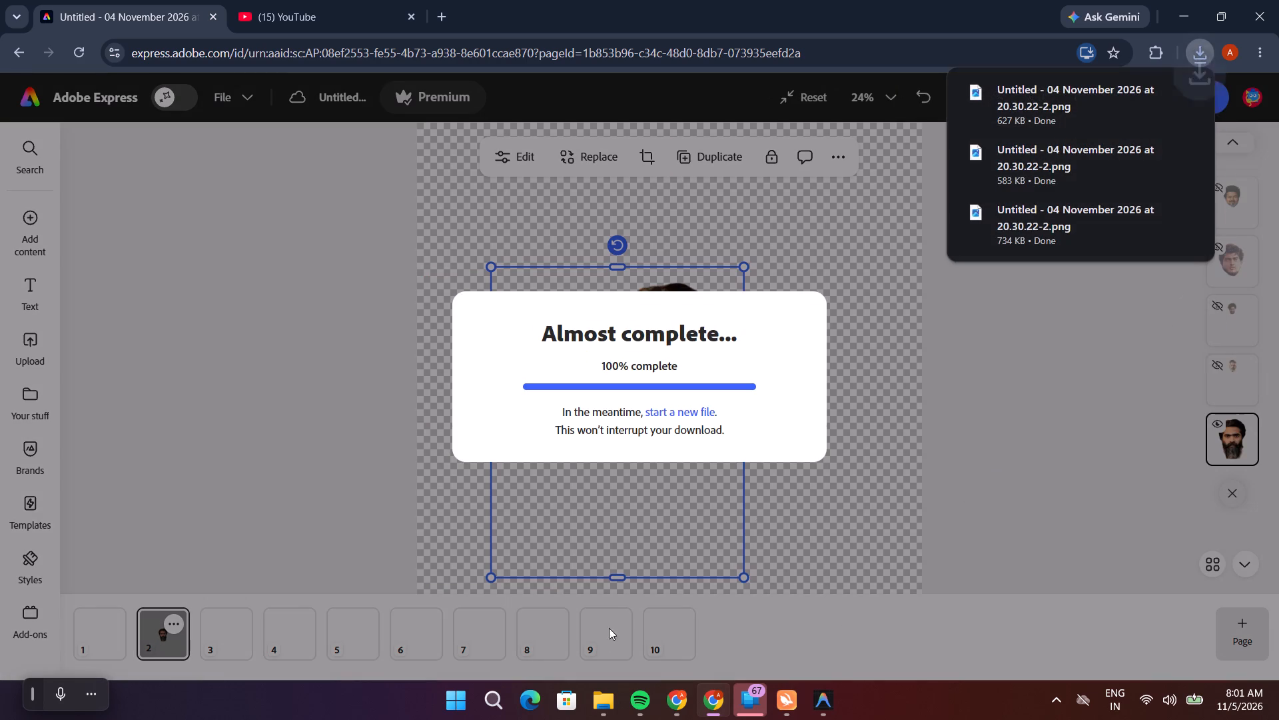
In File Explorer's Downloads folder, rename the newly downloaded untitled PNG as str.
click(604, 703)
click(467, 166)
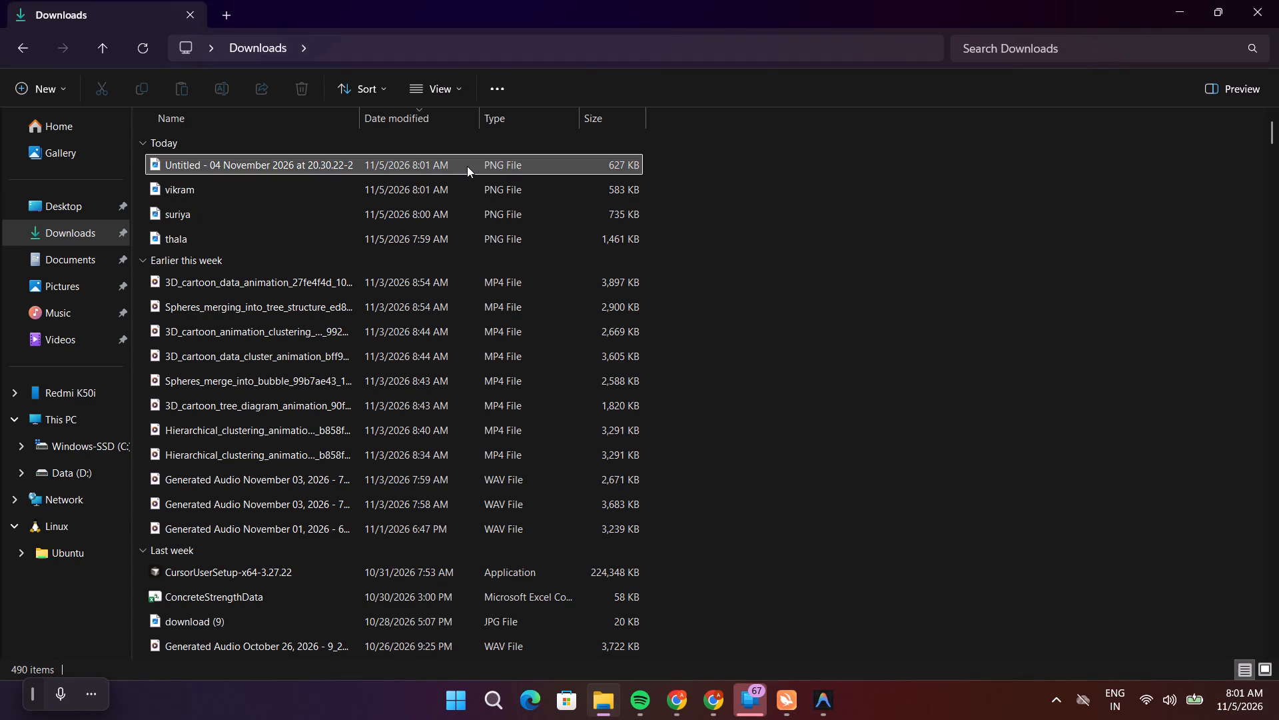
key(F2)
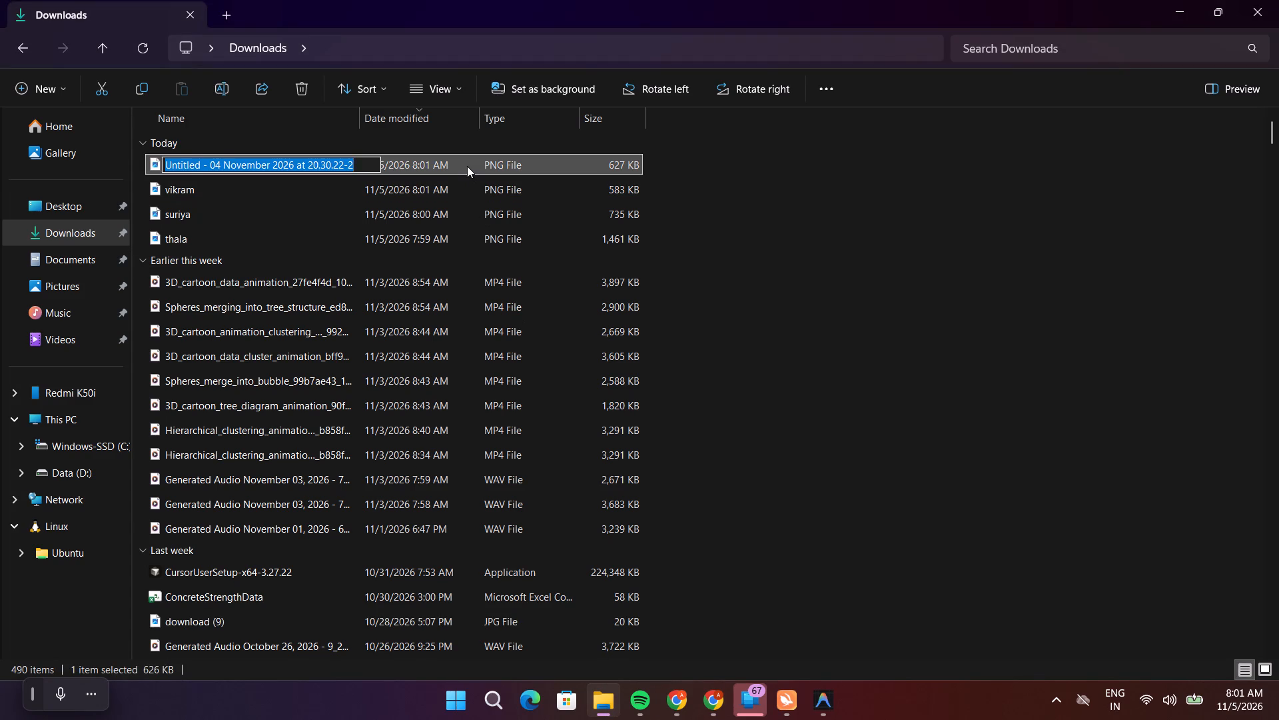
key(BackSpace)
text(str)
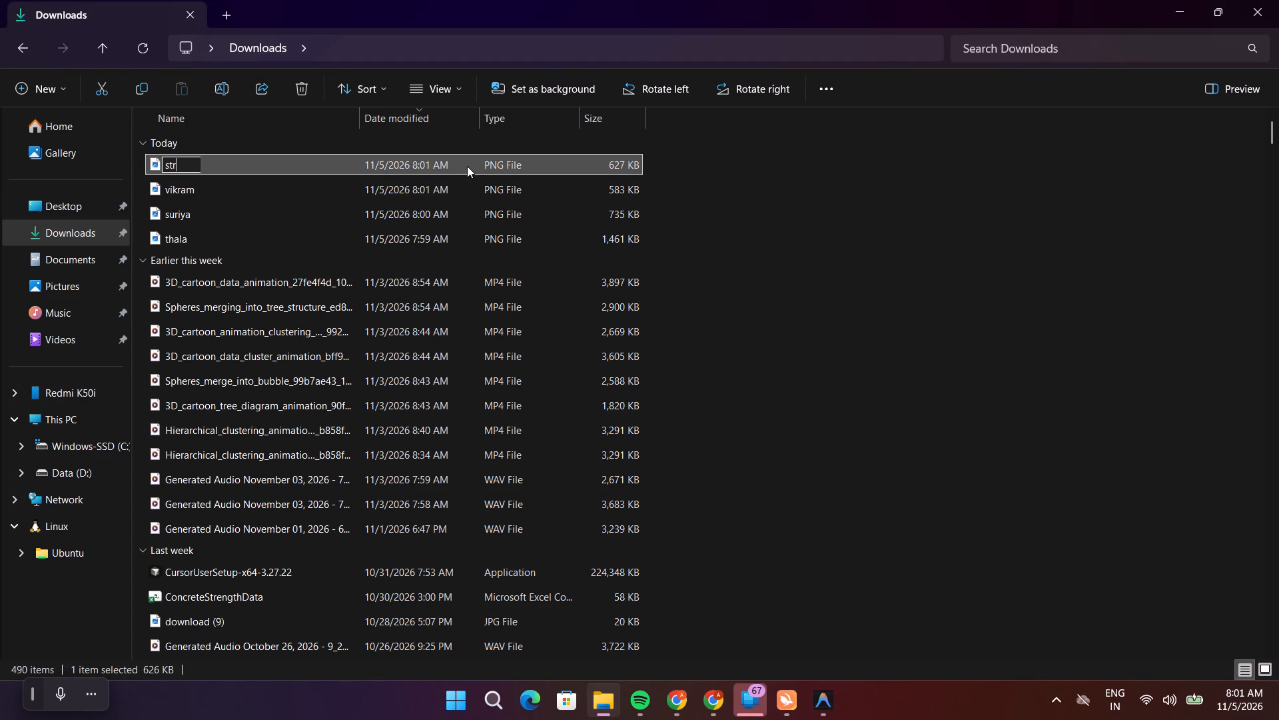
click(853, 320)
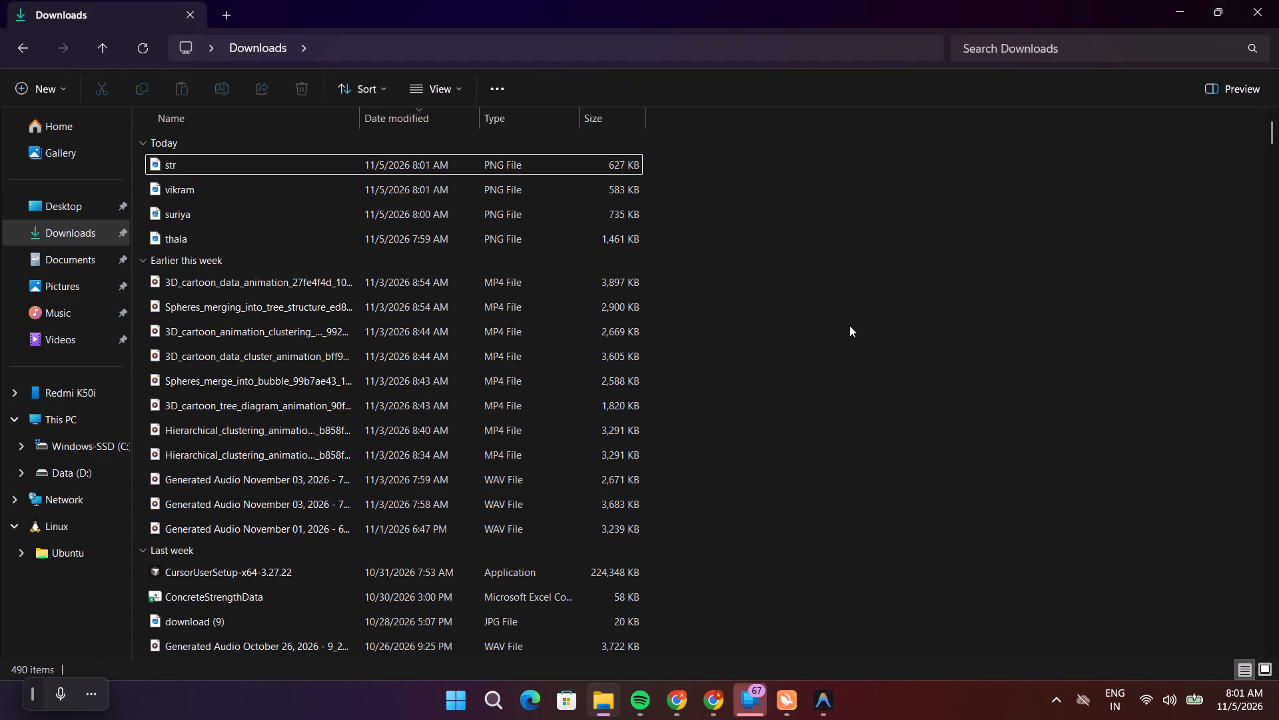
Back in Adobe Express, hide the long-bearded face's layer and show the smiling black-haired face's layer on page 2.
key(alt+Tab)
scroll(1229, 494, down, 7)
scroll(1228, 469, up, 1)
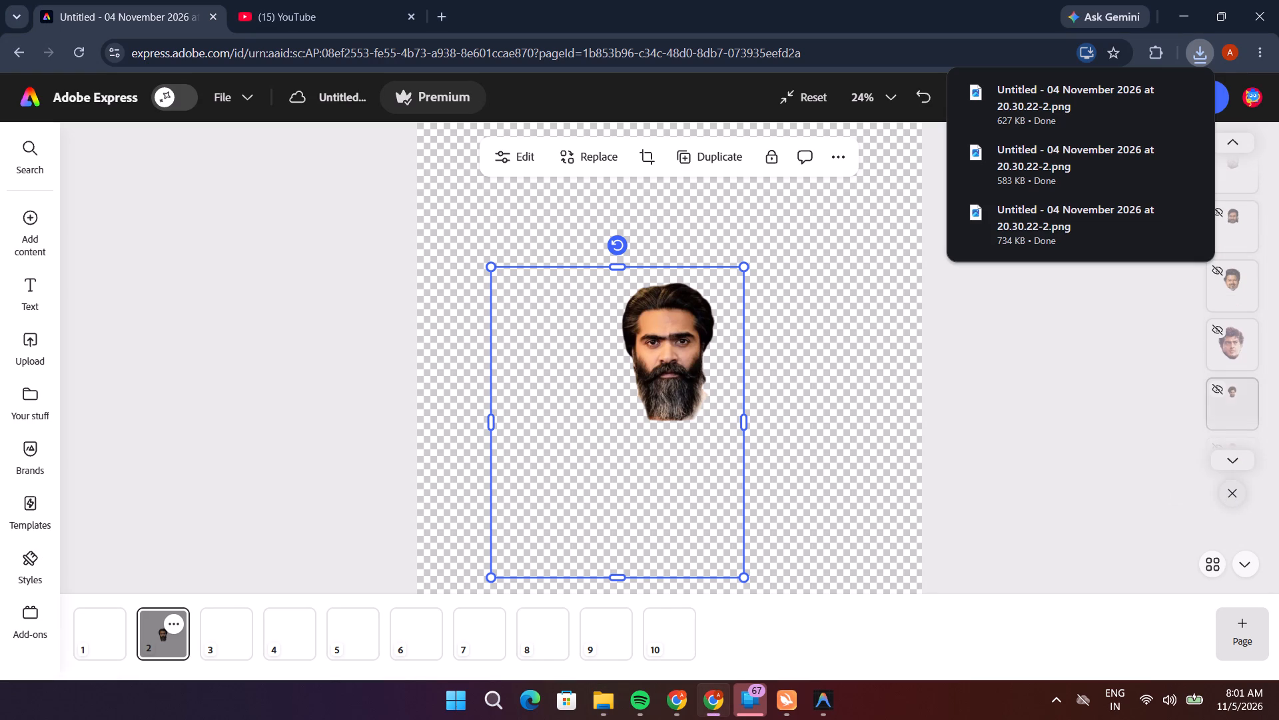
click(1223, 409)
scroll(1224, 409, down, 3)
click(1224, 393)
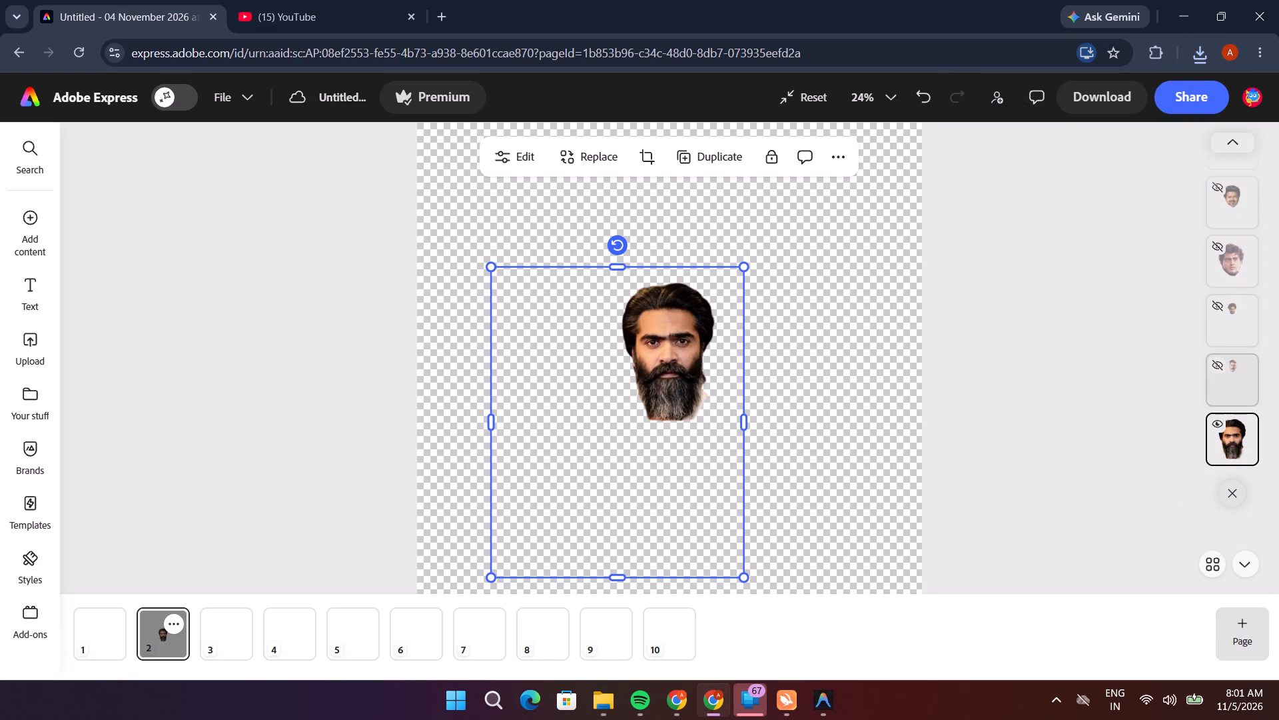
click(1226, 337)
click(1221, 422)
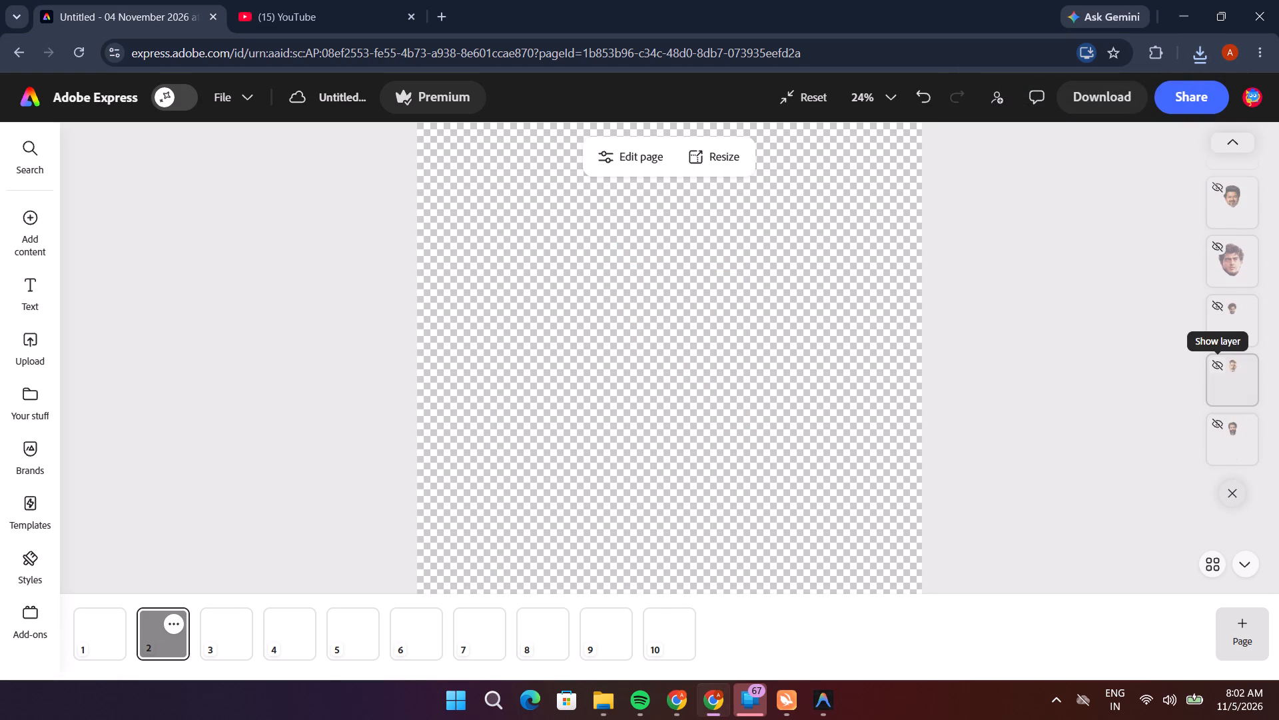
click(1222, 321)
click(1221, 259)
scroll(1235, 293, up, 1)
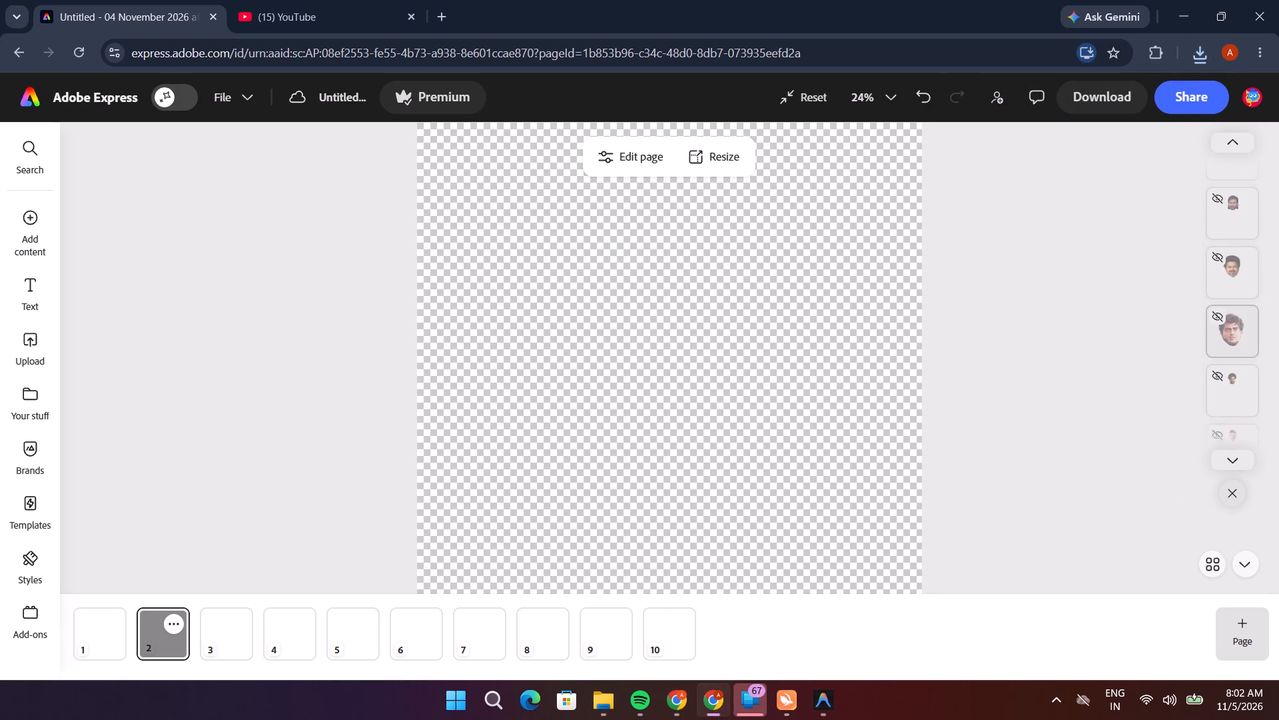
click(1224, 278)
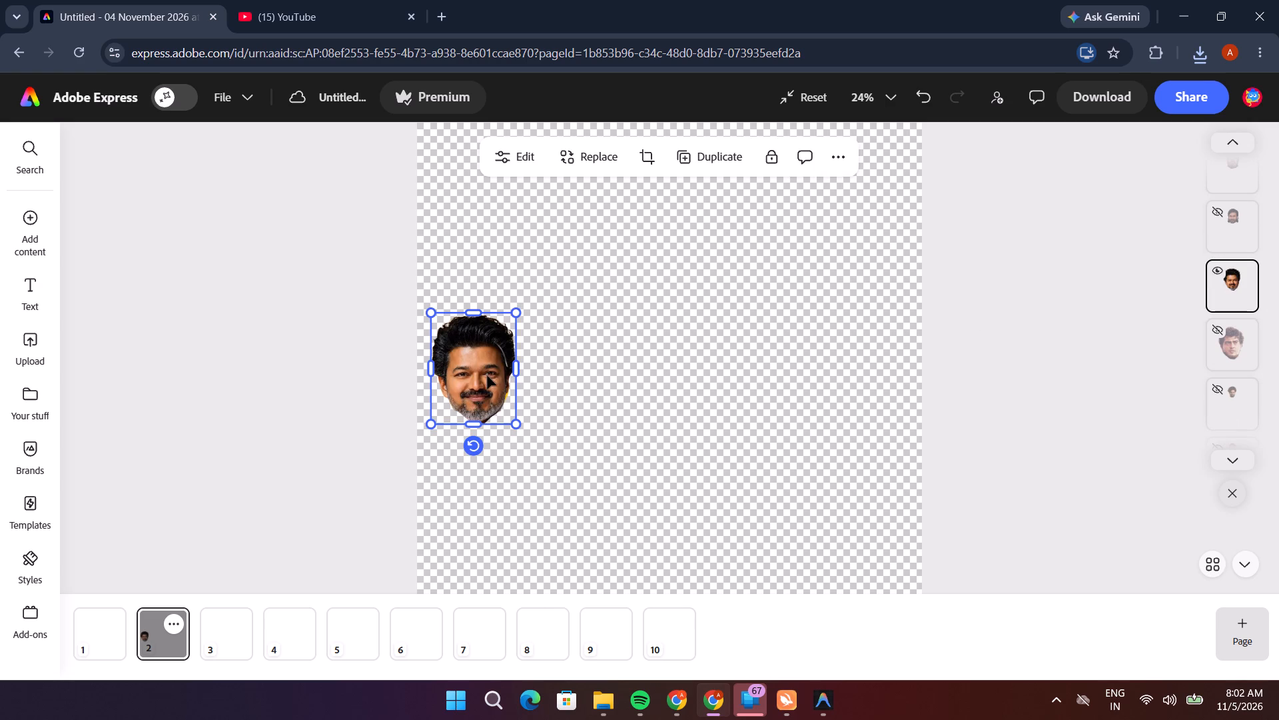
Move the smiling black-haired face near the middle of page 2 and download that page as a transparent PNG at size 1.
drag(487, 375, 647, 371)
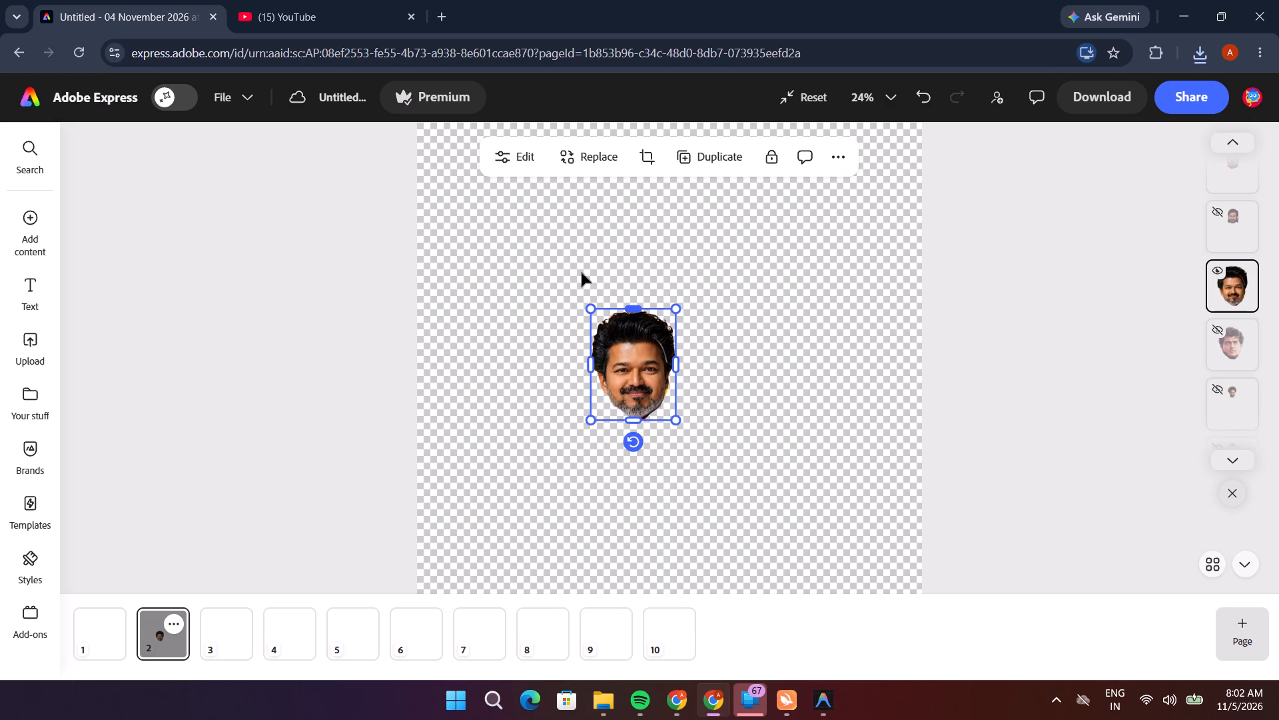
click(1088, 99)
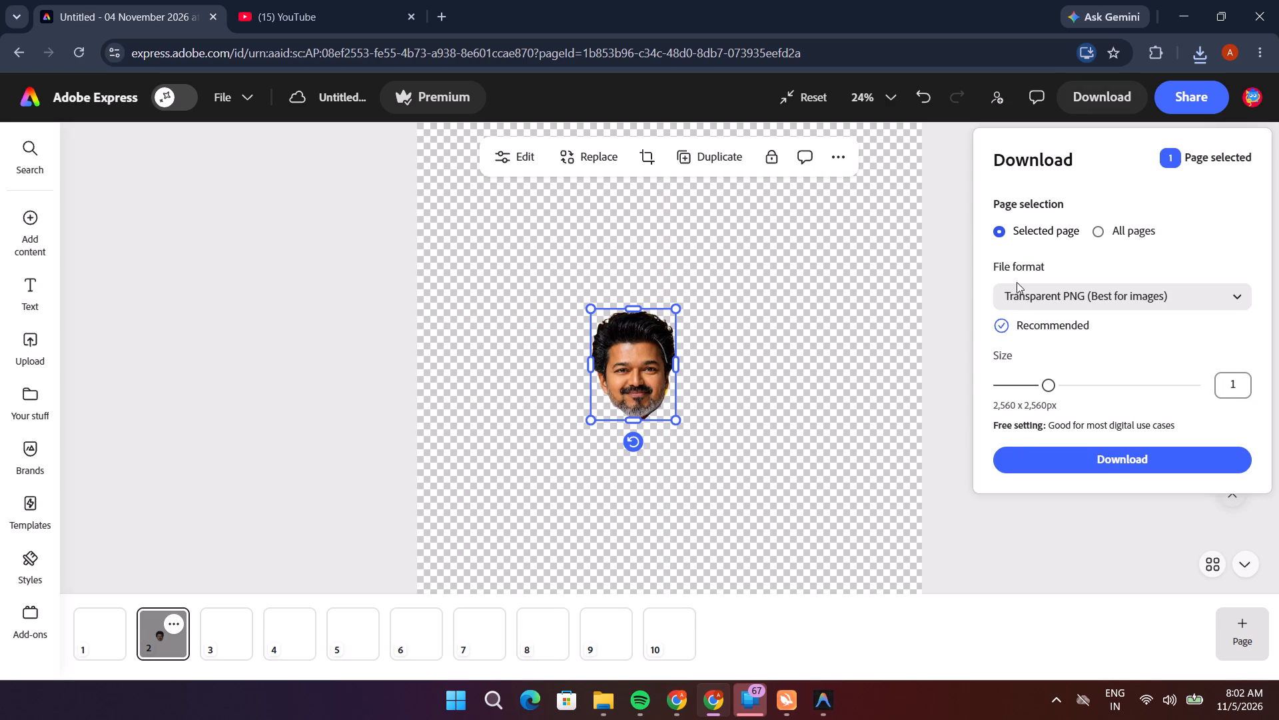
click(1022, 456)
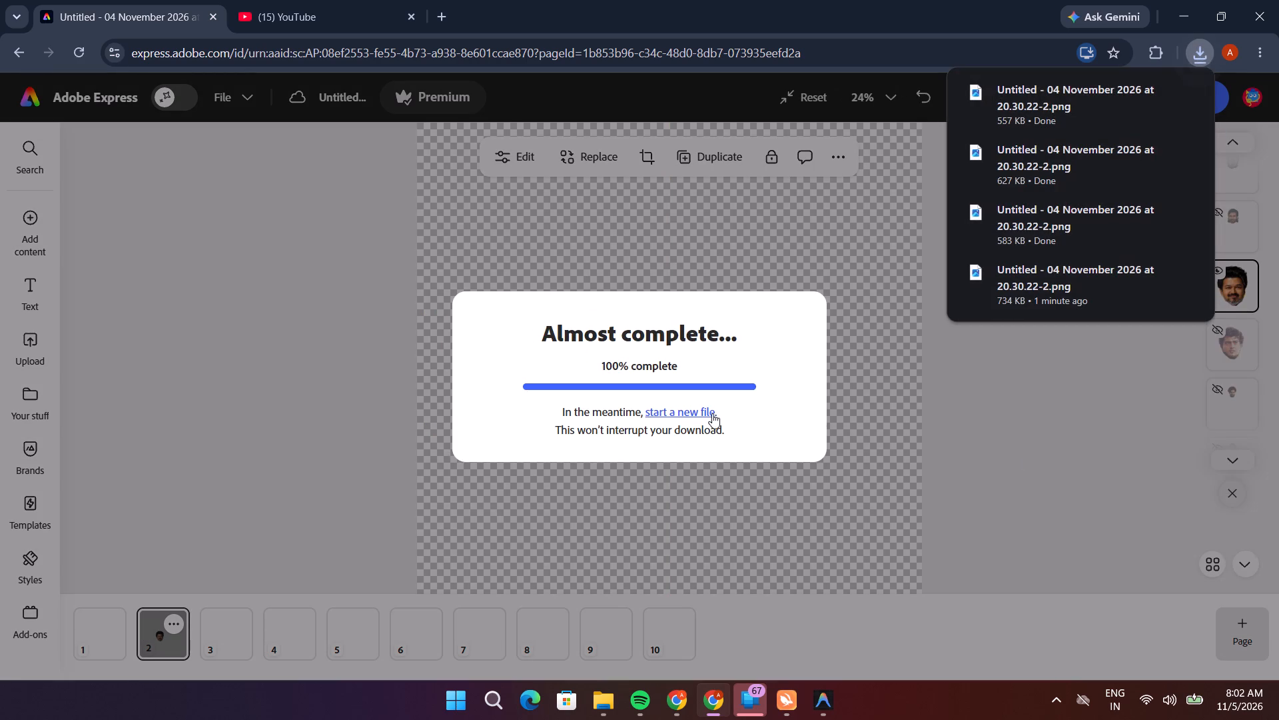
In File Explorer's Downloads folder, rename the newly downloaded untitled PNG as cm.
key(alt+grave)
key(alt+Tab)
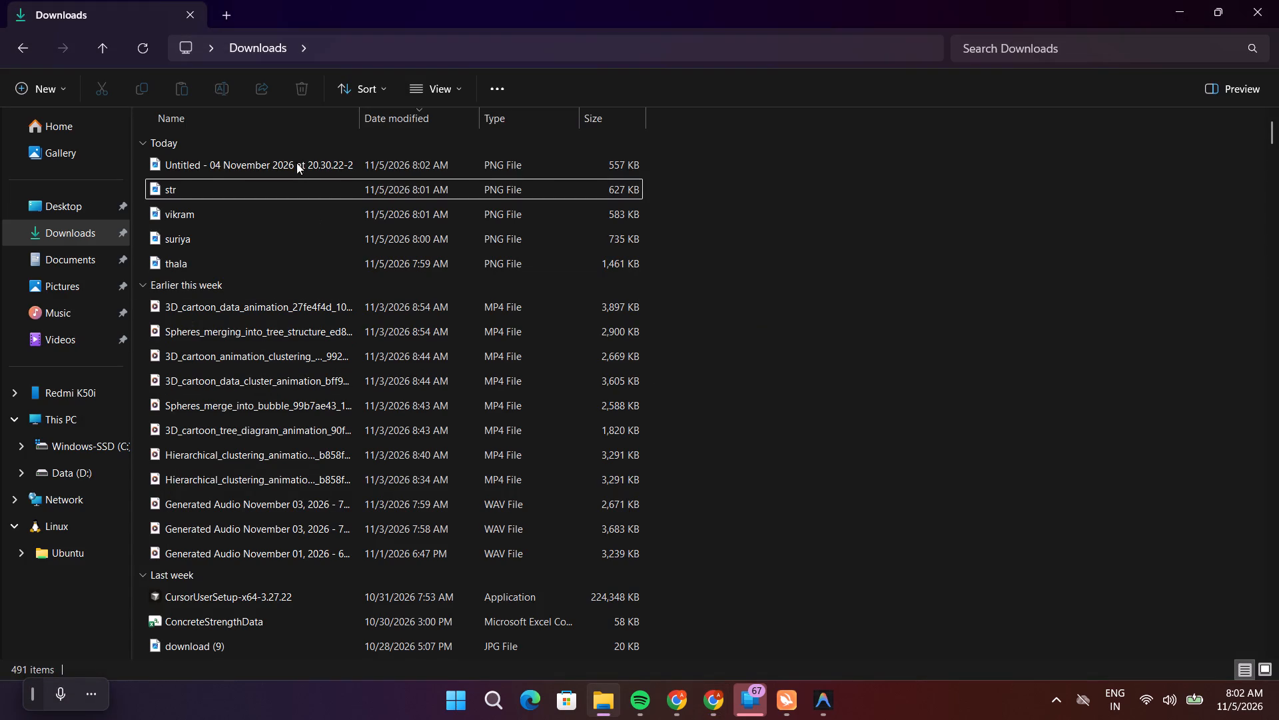
click(296, 157)
key(F2)
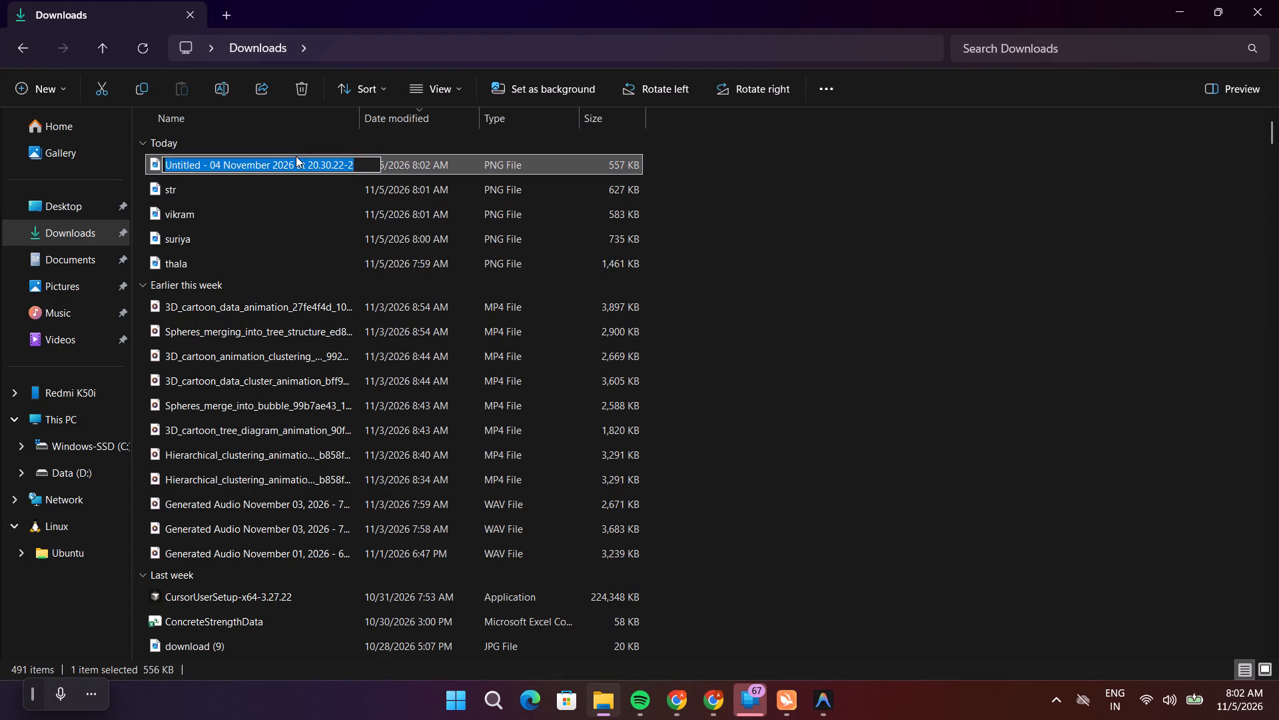
key(BackSpace)
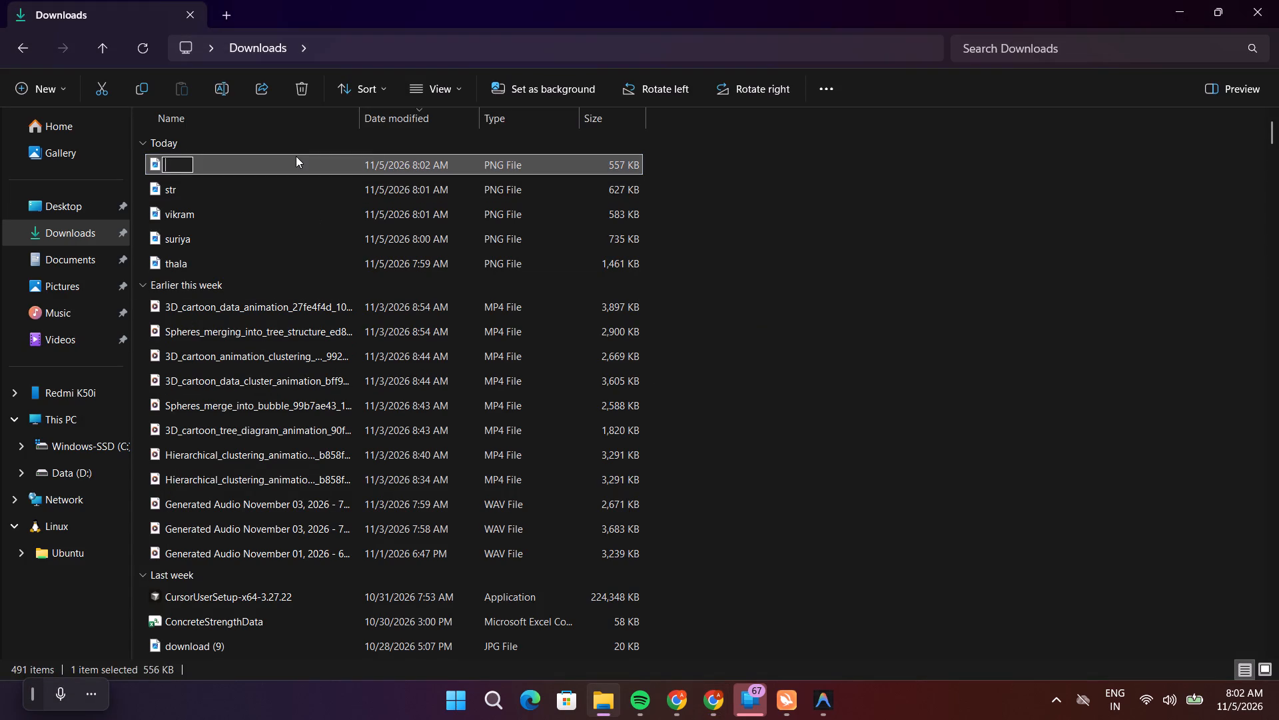
text(cm)
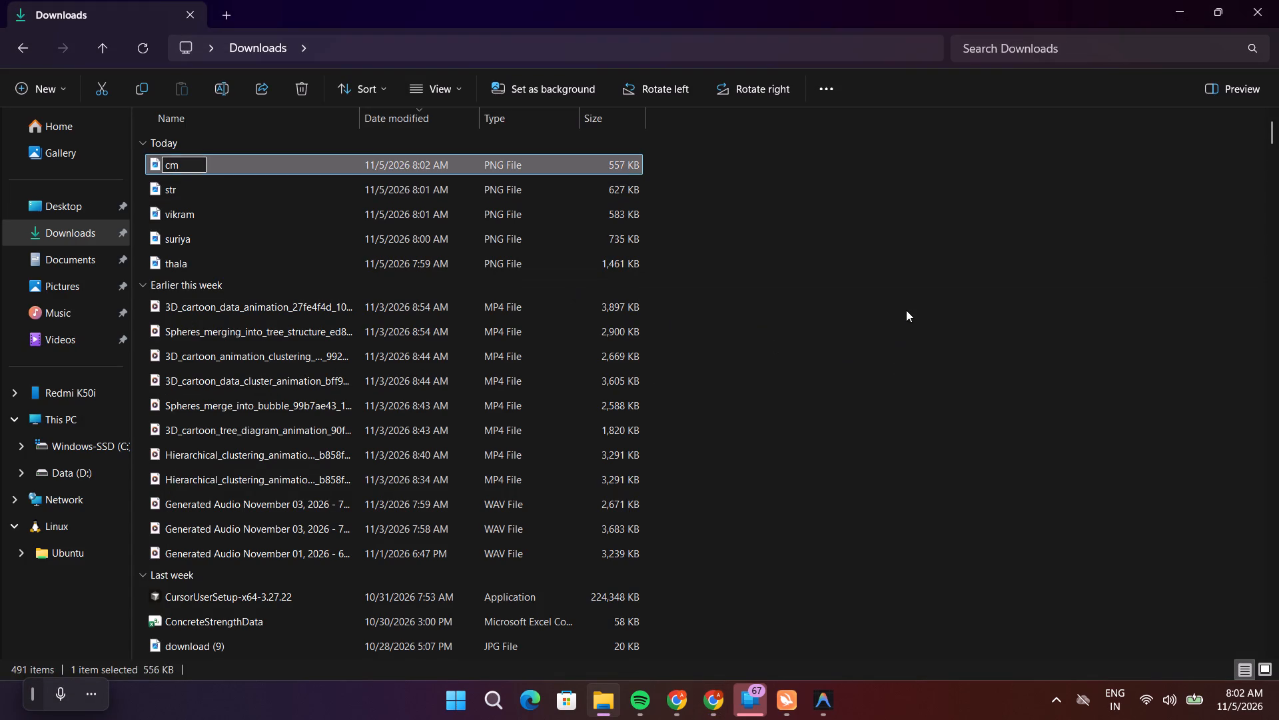
click(906, 310)
Back in Adobe Express, hide the smiling black-haired face's layer and show the long-haired, short-bearded face's layer on page 2.
key(alt+Tab)
click(1031, 453)
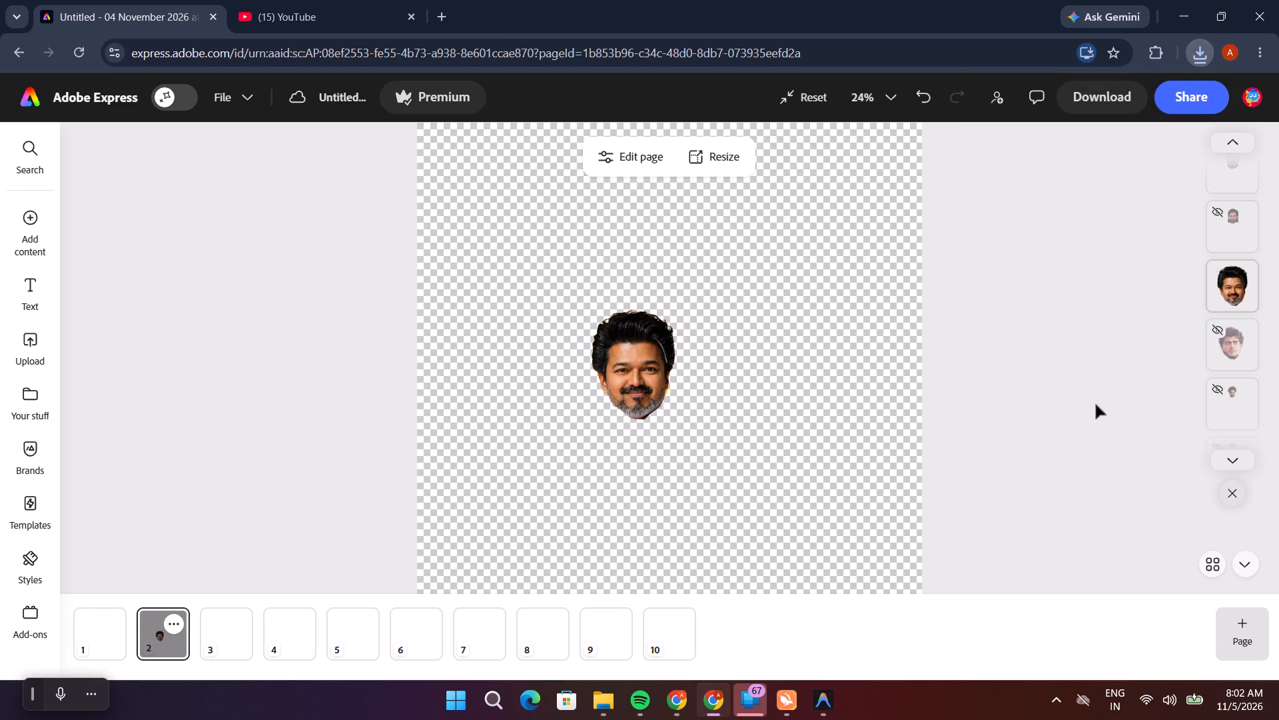
click(1214, 270)
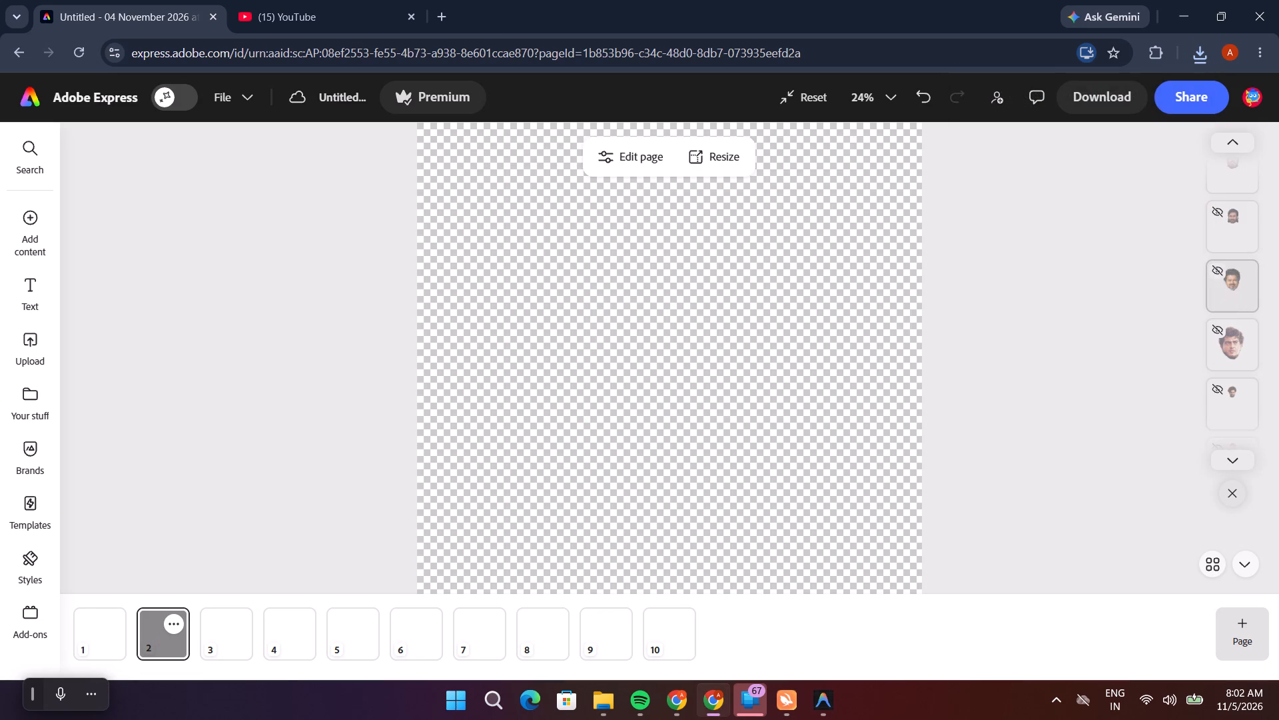
scroll(1224, 278, up, 1)
click(1221, 293)
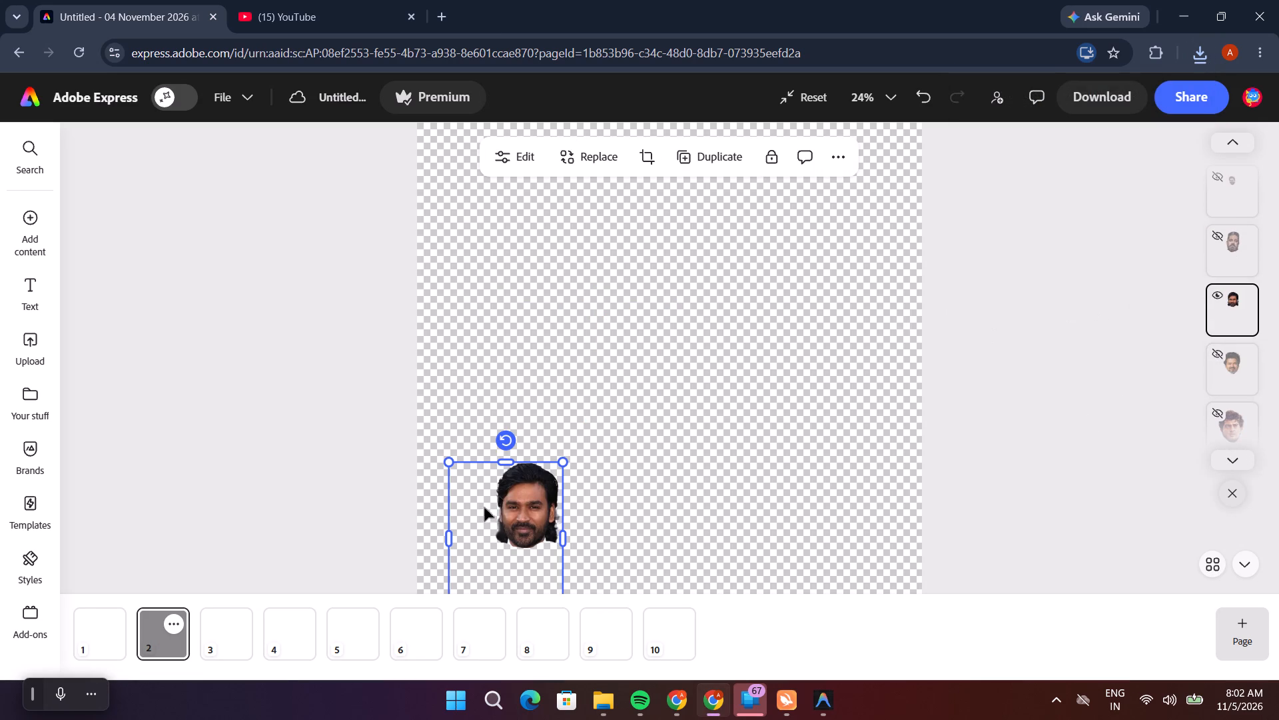
Move the long-haired face up toward the middle of page 2 and enlarge it by extending its frame to the side and upward.
drag(516, 513, 596, 345)
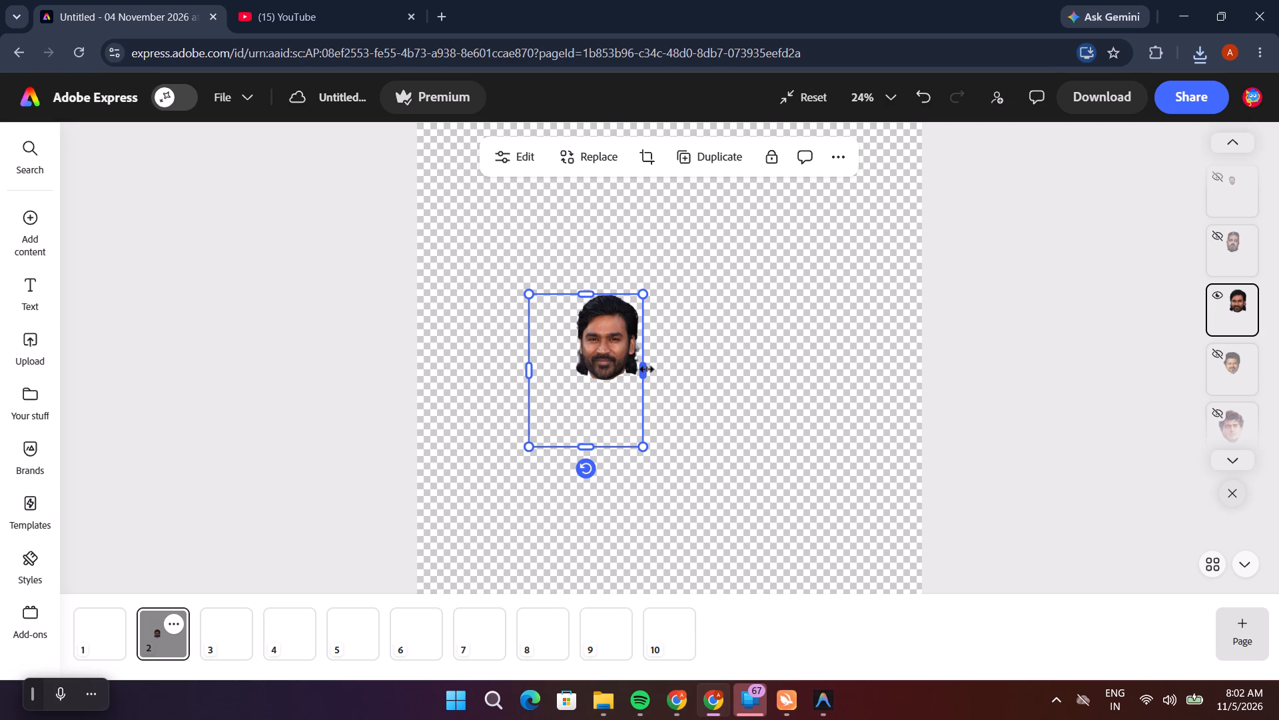
drag(646, 369, 740, 383)
drag(638, 294, 638, 274)
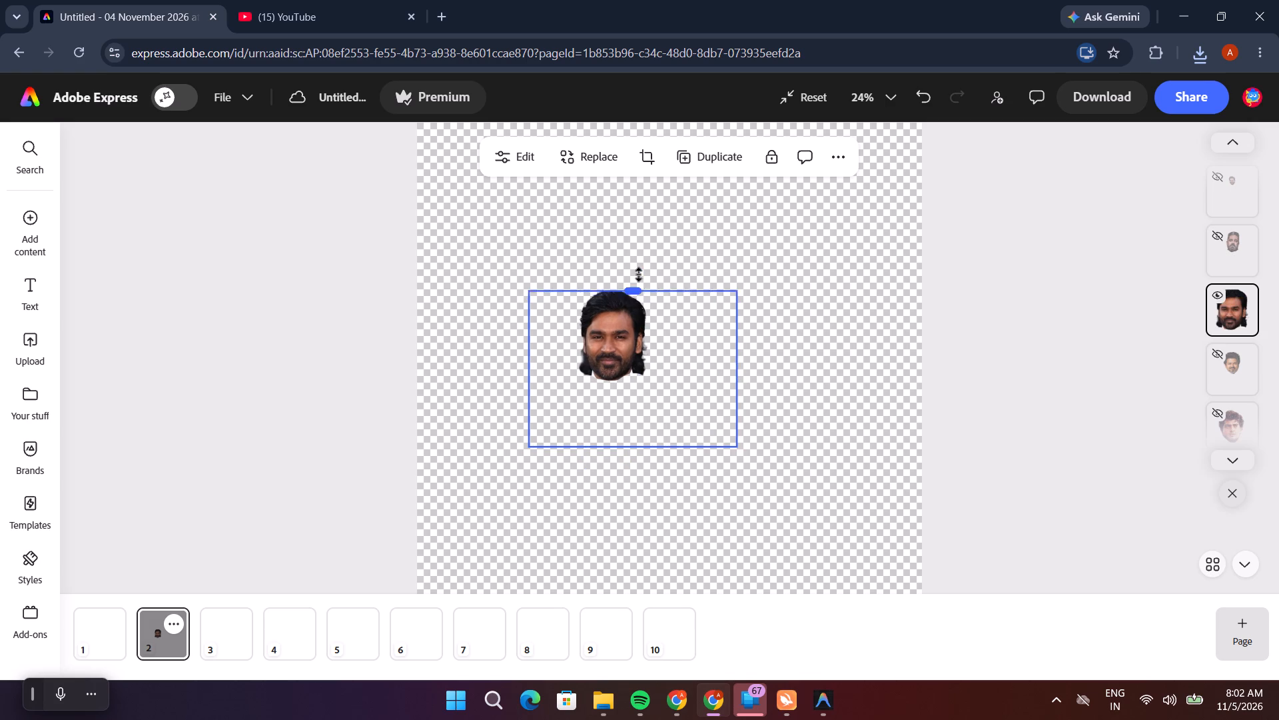
drag(638, 274, 648, 217)
click(648, 217)
click(804, 368)
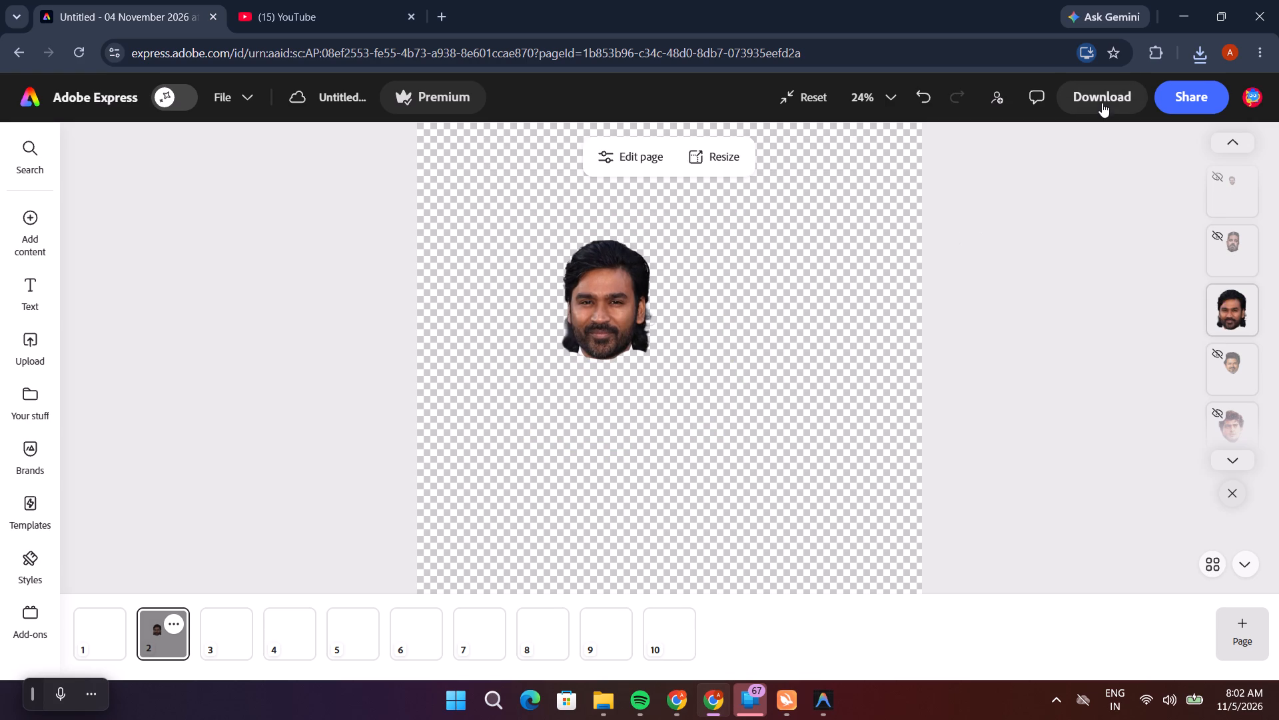
Download only page 2, with the long-haired face, as a transparent PNG.
click(1102, 101)
click(1040, 459)
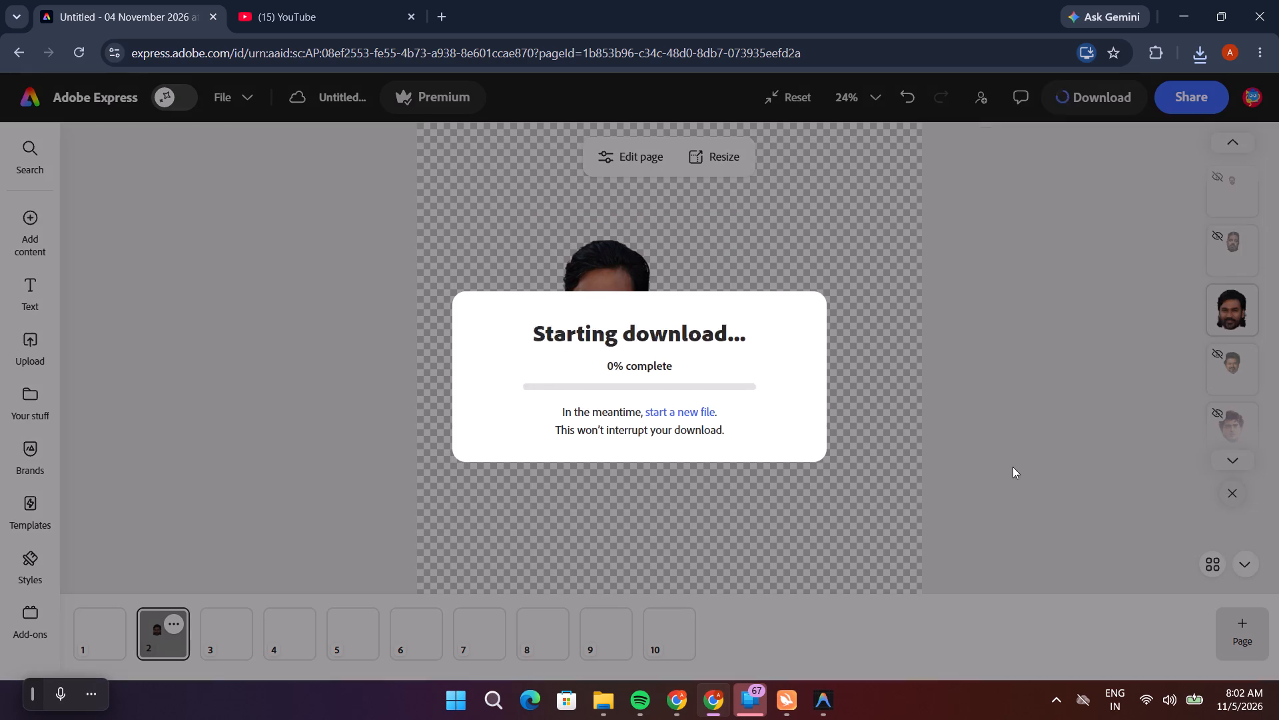
In File Explorer's Downloads folder, rename the newly downloaded untitled PNG as d.
key(alt+Tab)
click(306, 159)
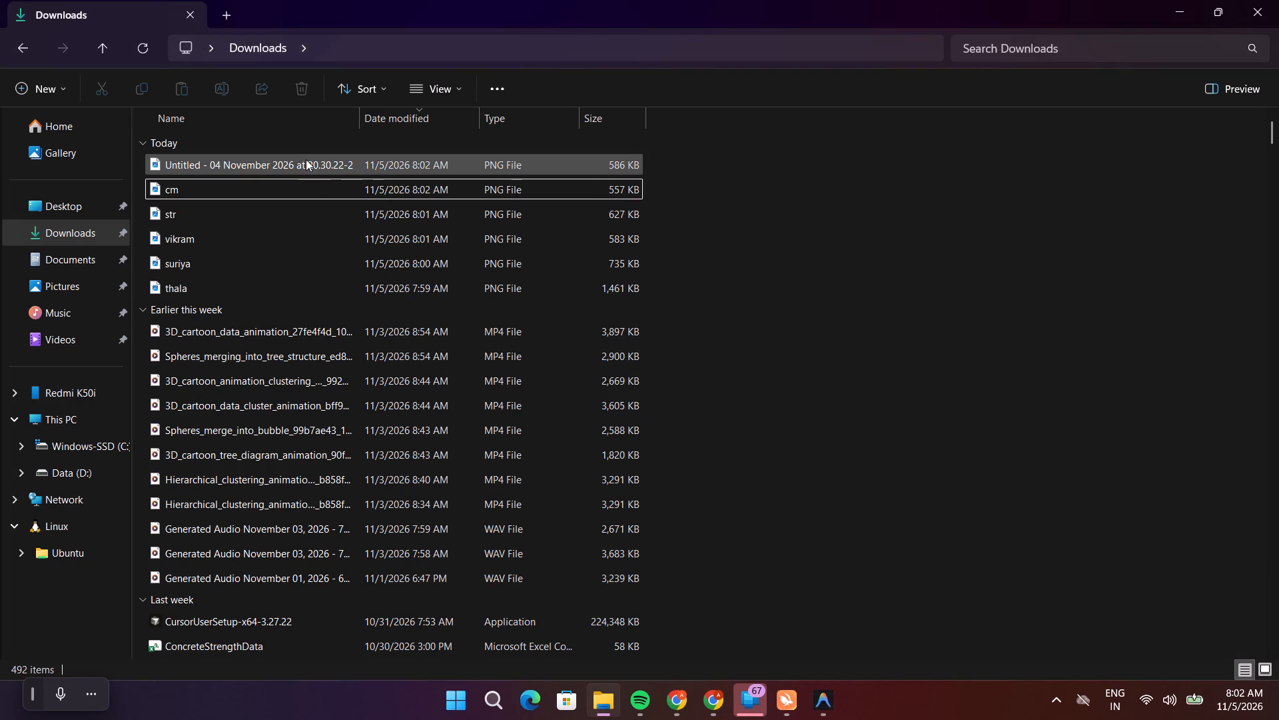
key(F2)
key(BackSpace)
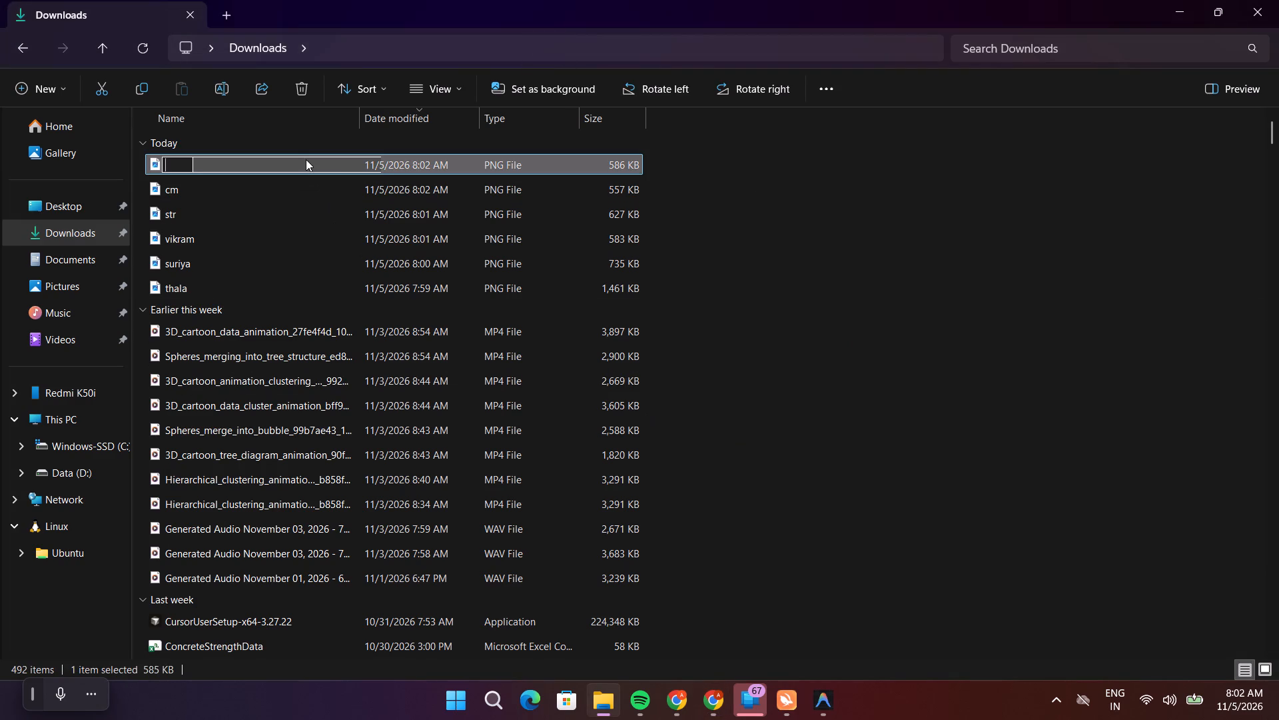
key(d)
click(1034, 262)
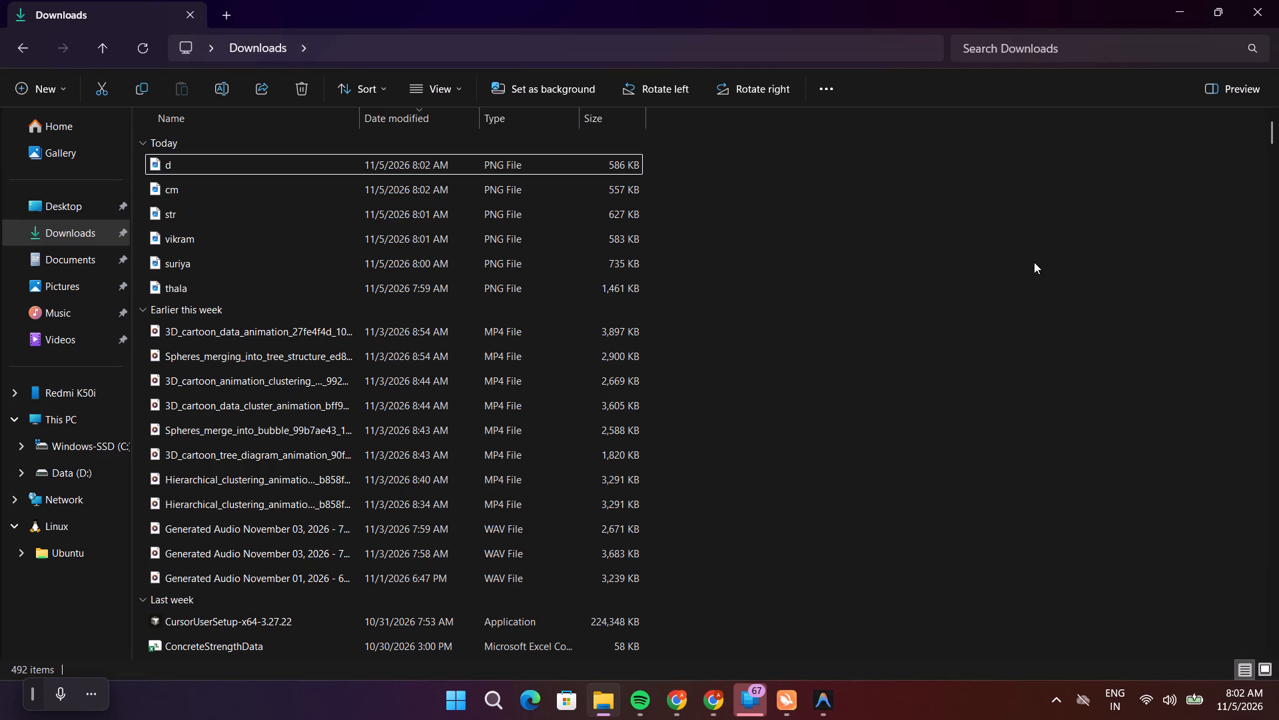
Back in Adobe Express, show the stern grey-haired bearded face's layer and hide the long-haired face's layer on page 2.
key(alt+Tab)
click(838, 487)
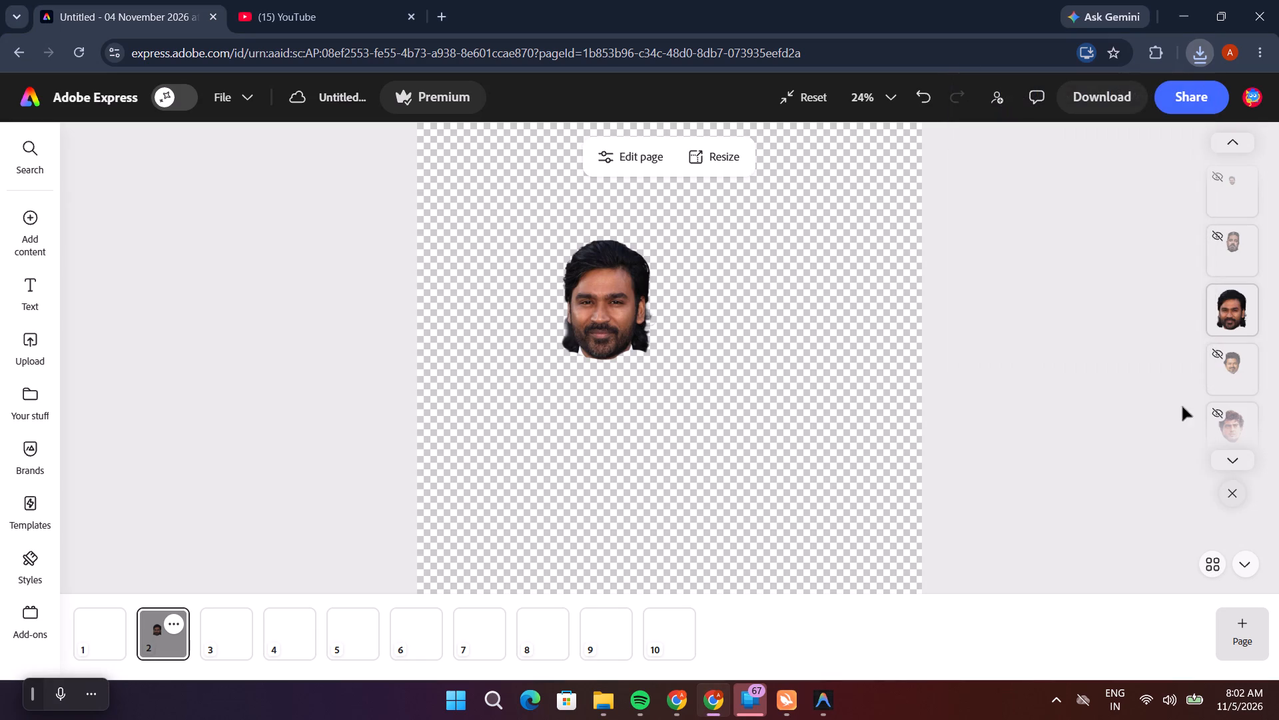
click(1216, 234)
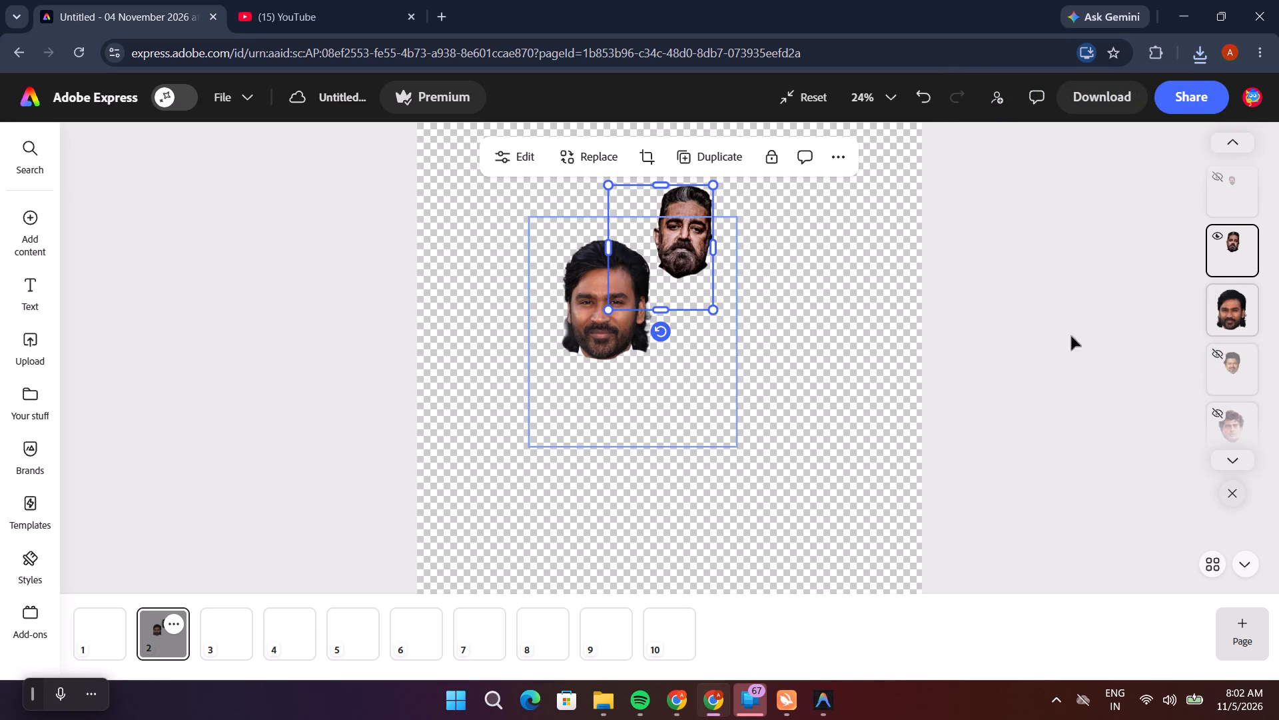
click(1211, 293)
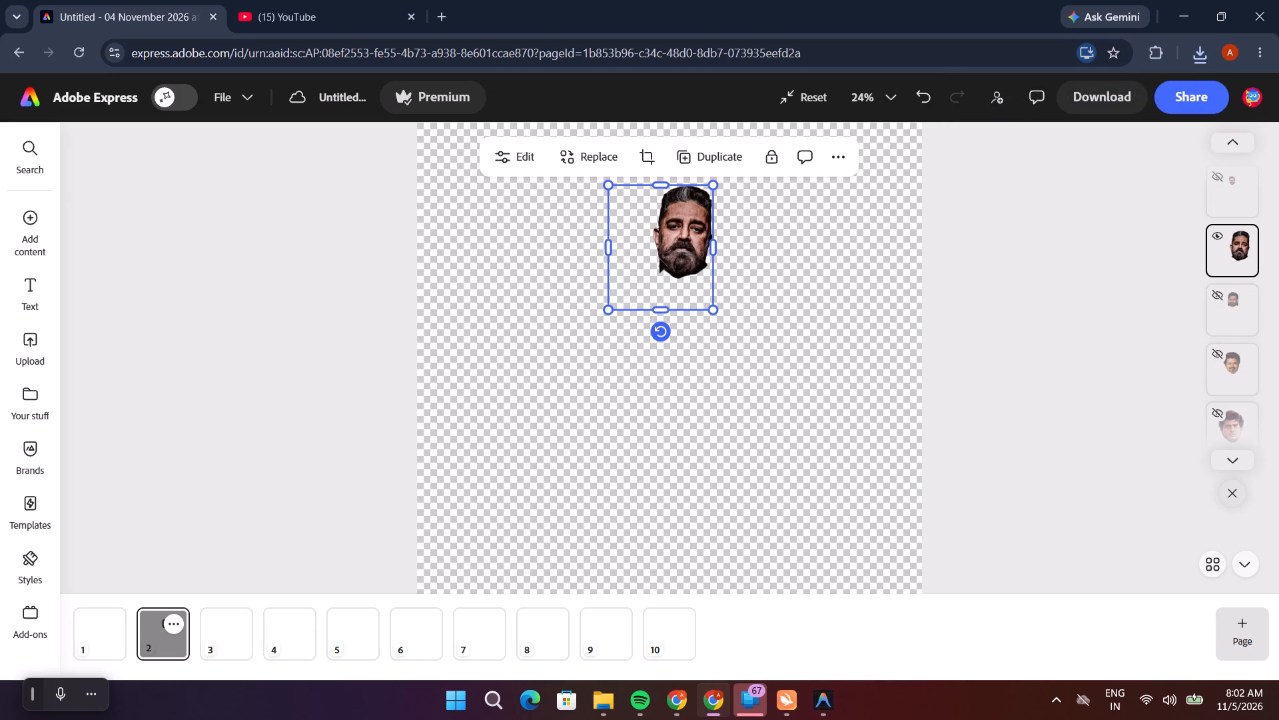
Enlarge the stern bearded face by extending its frame until the whole head fits, and move it near the middle of page 2.
drag(658, 307, 649, 421)
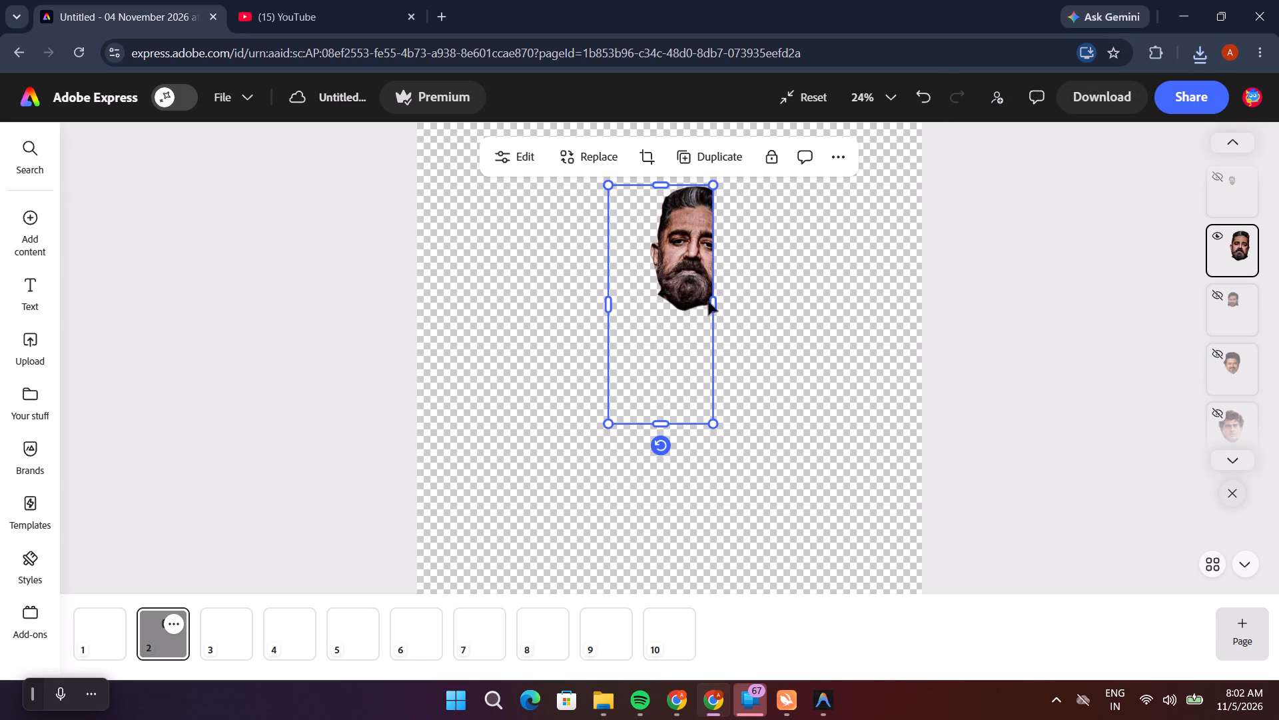
drag(715, 303, 827, 322)
drag(708, 266, 632, 421)
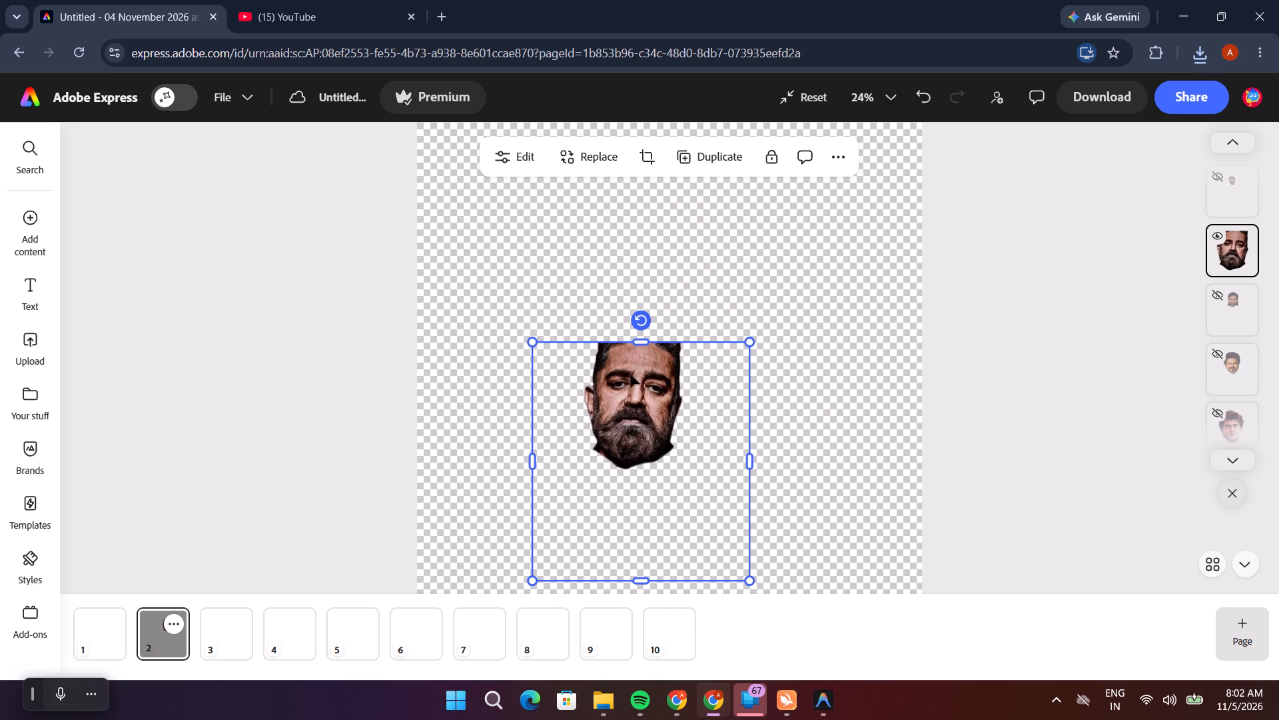
drag(647, 340, 655, 291)
click(834, 395)
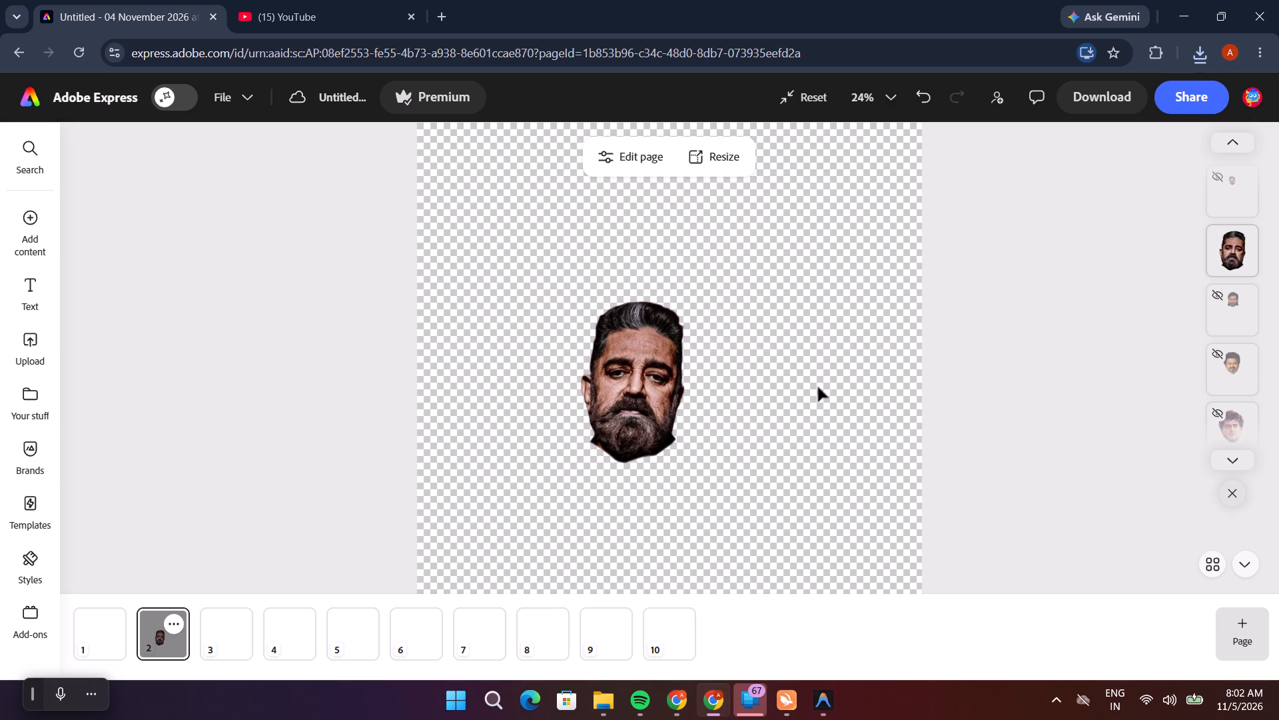
Download only page 2, with the stern bearded face, as a transparent PNG at size 1.
click(1116, 100)
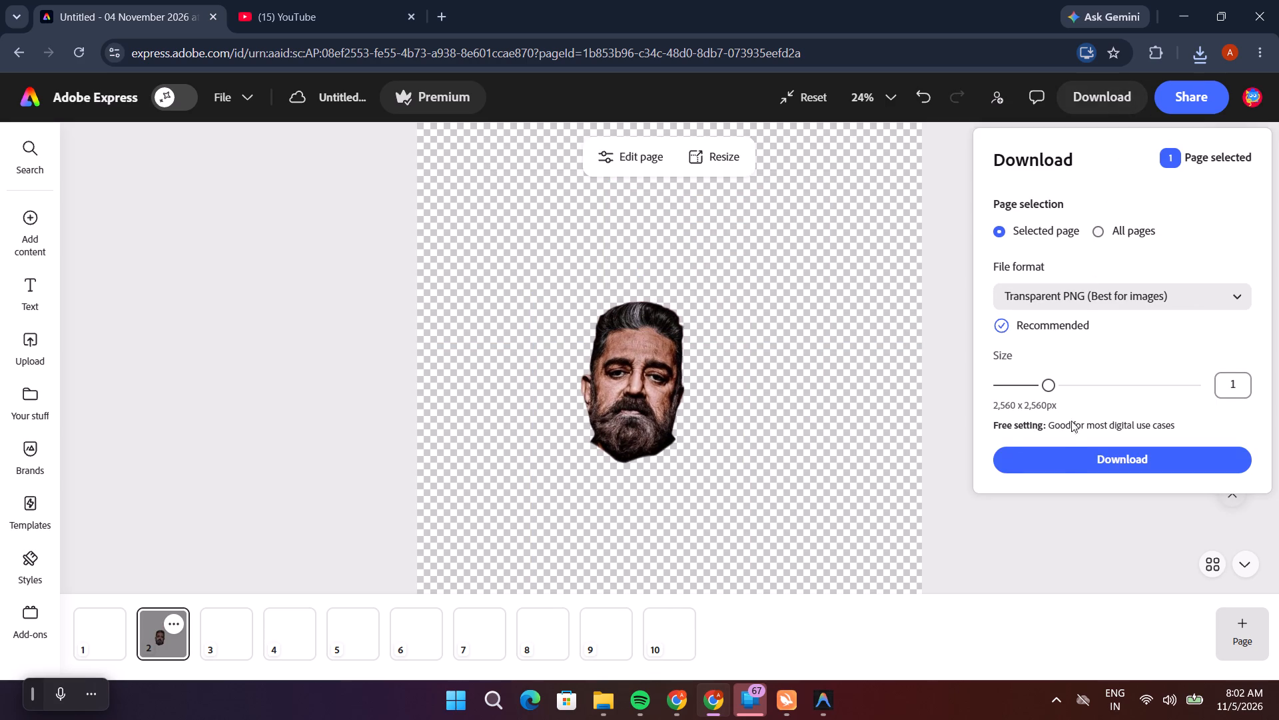
click(1068, 454)
In File Explorer's Downloads folder, rename the newly downloaded untitled PNG as kamal.
key(alt+Tab)
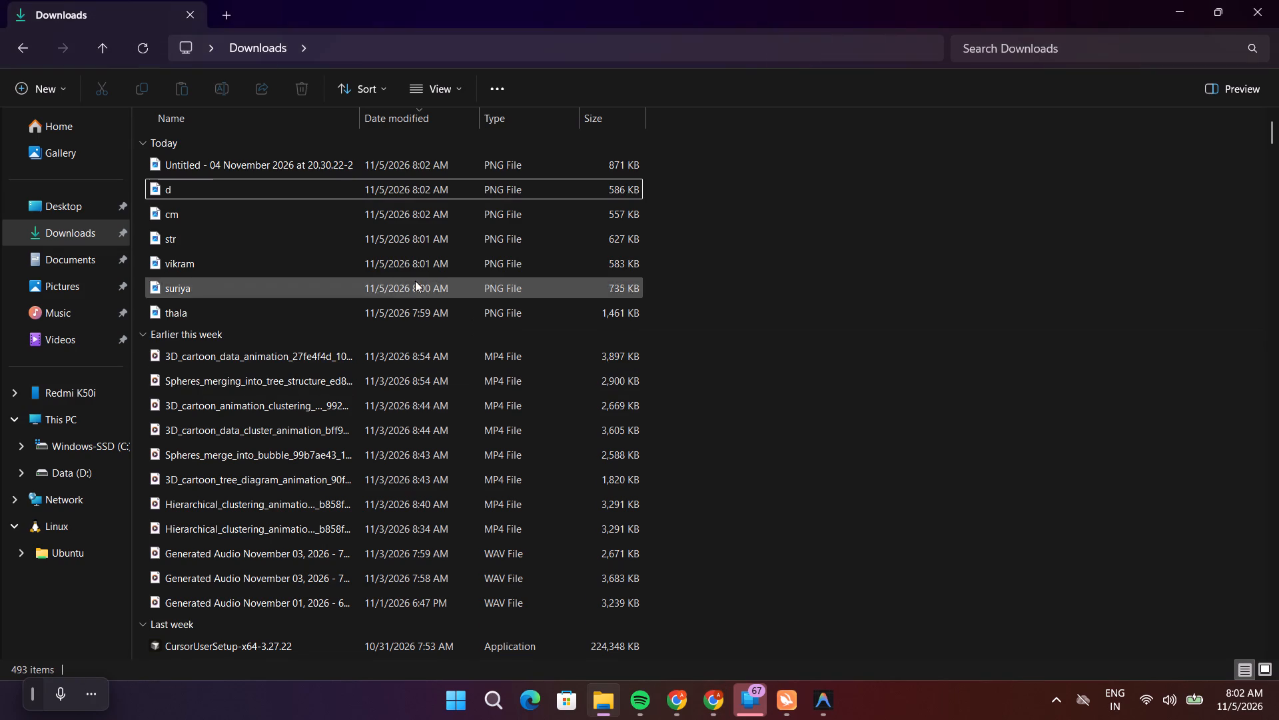
click(330, 161)
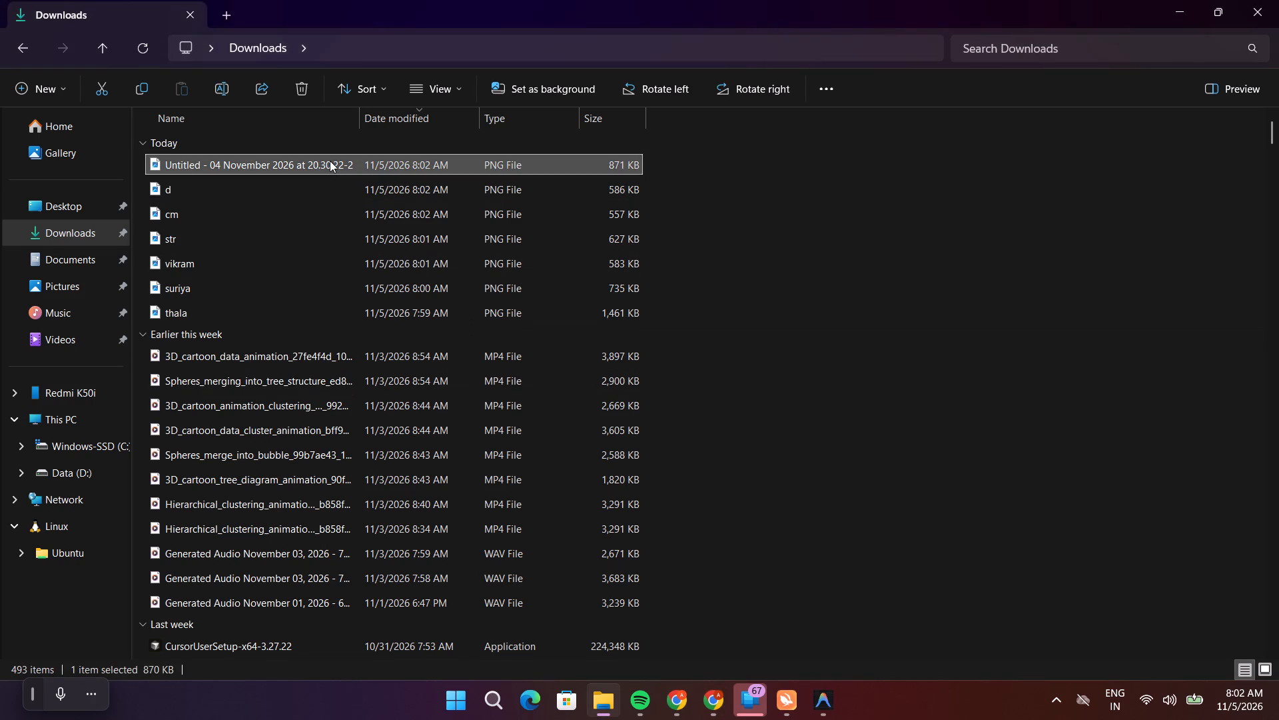
key(F2)
key(BackSpace)
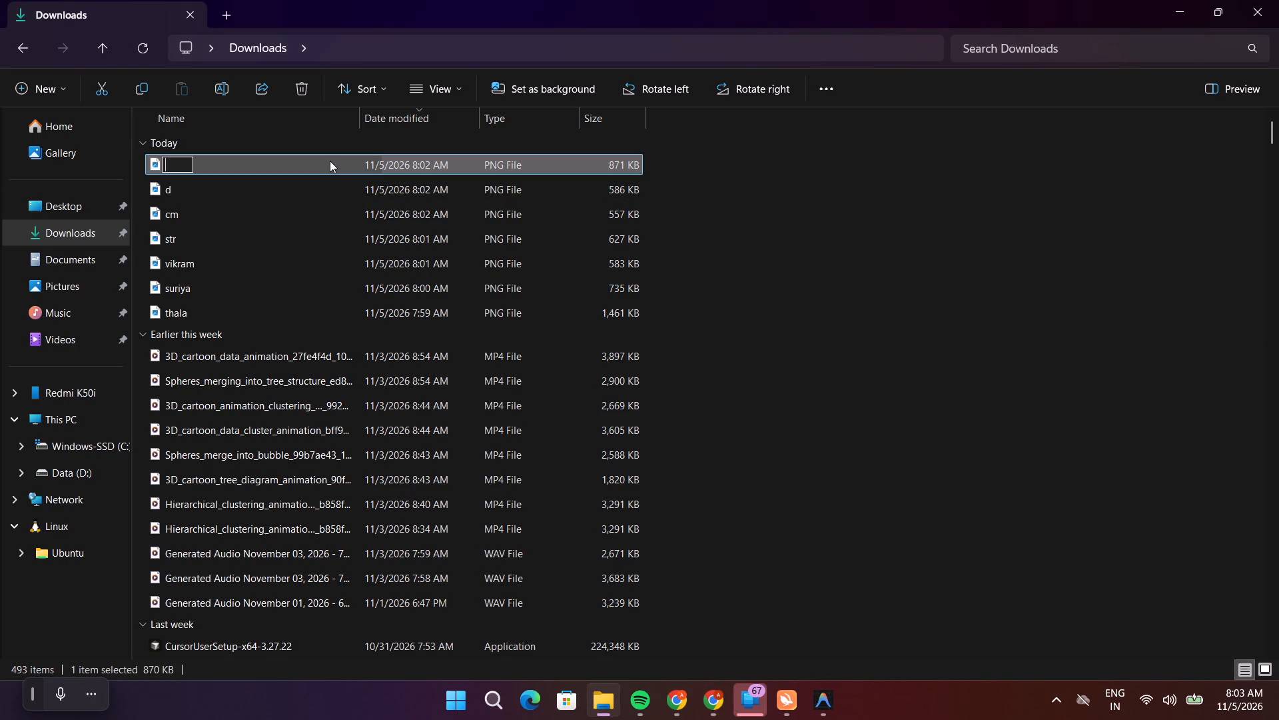
text(kamal)
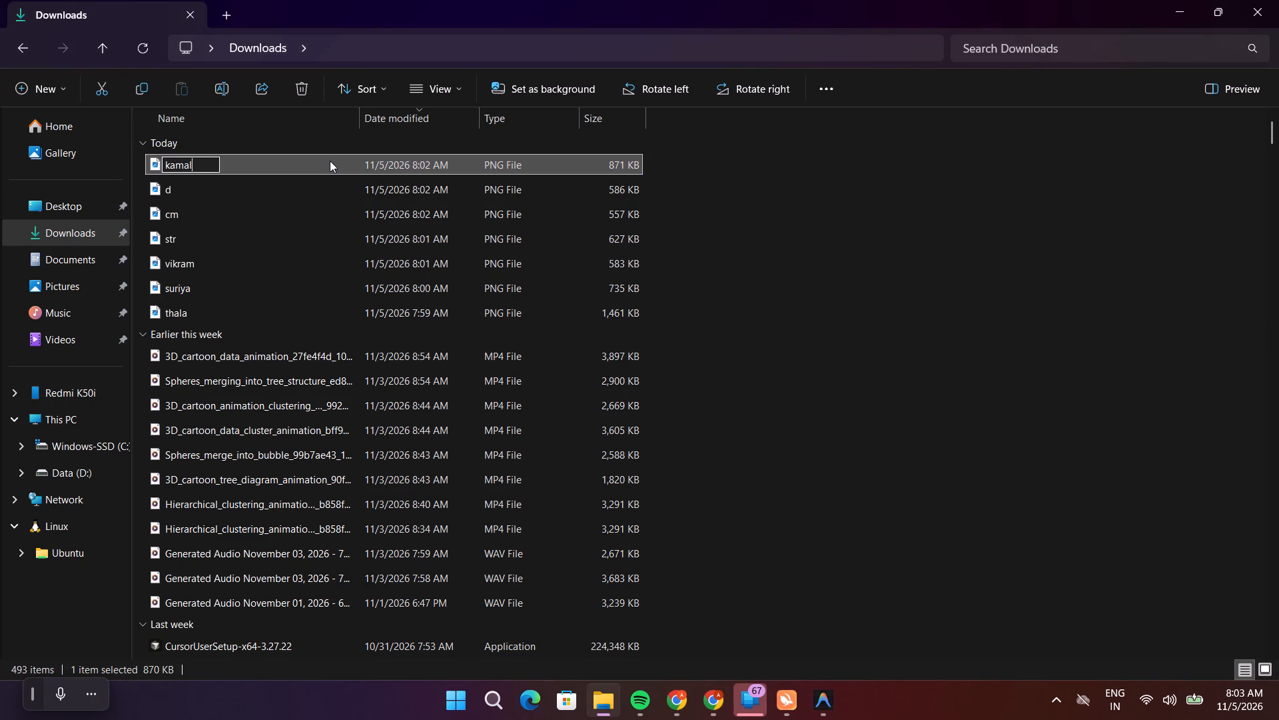
click(795, 267)
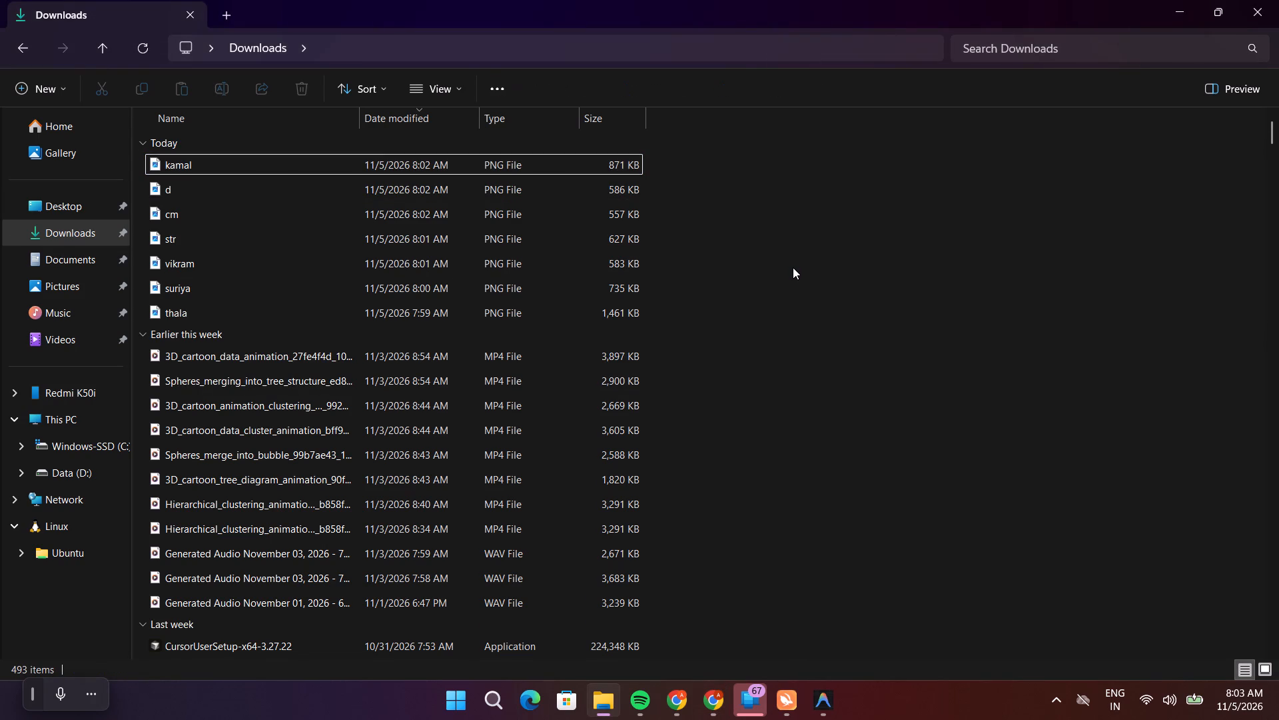
Back in Adobe Express, hide the stern bearded face's layer and show the topmost layer's grinning face on page 2.
key(alt+Tab)
click(883, 370)
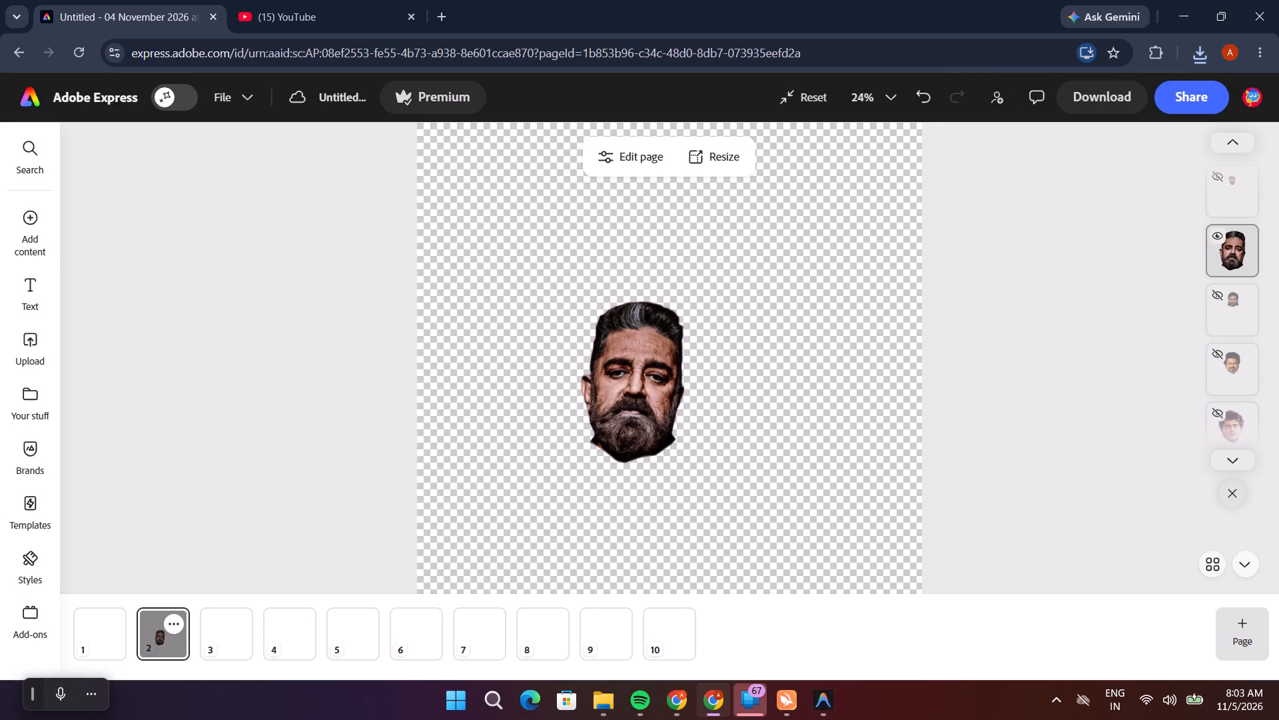
click(1220, 235)
click(1219, 178)
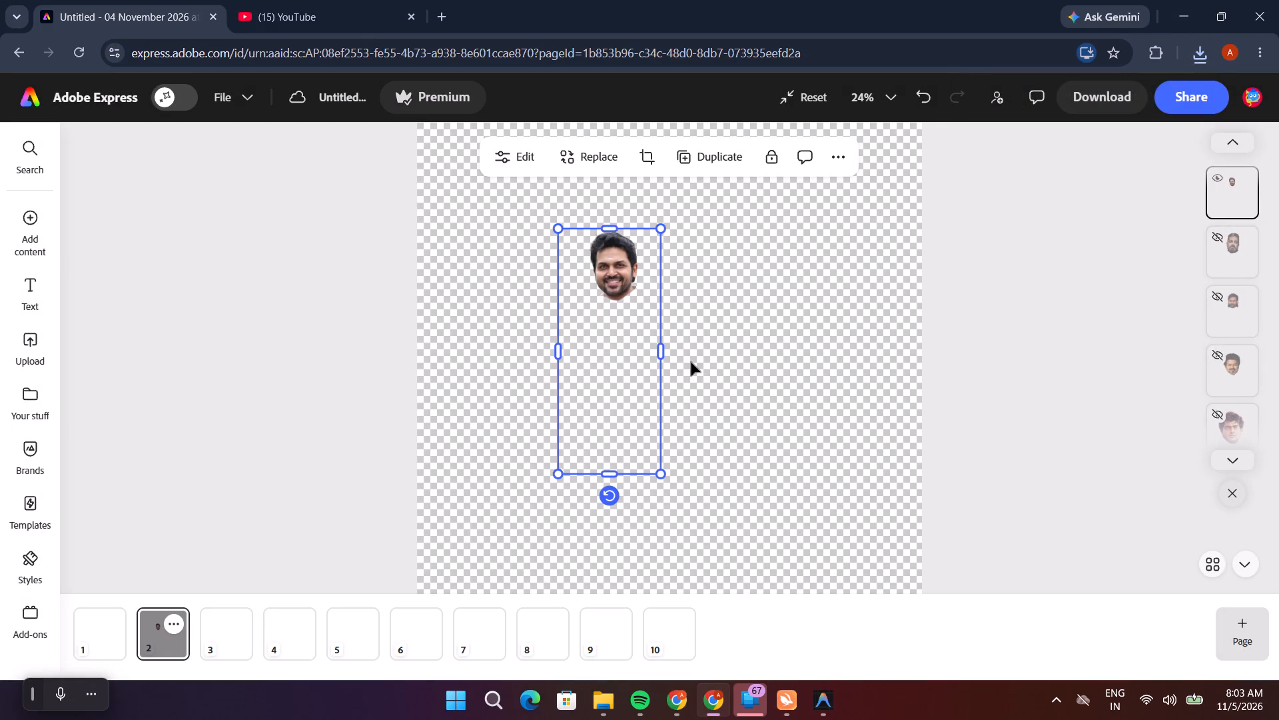
Enlarge the grinning face by extending its frame to the side and upward until the whole head fits.
drag(665, 349, 780, 365)
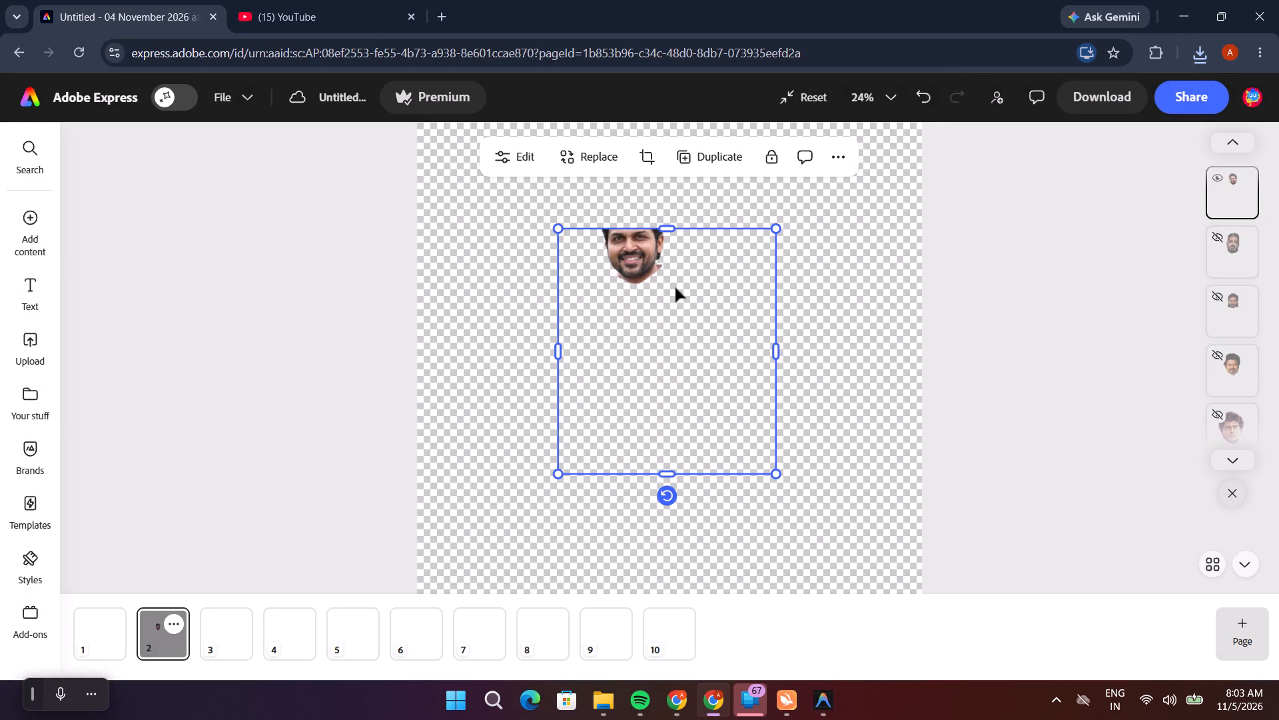
drag(665, 228, 665, 177)
click(657, 349)
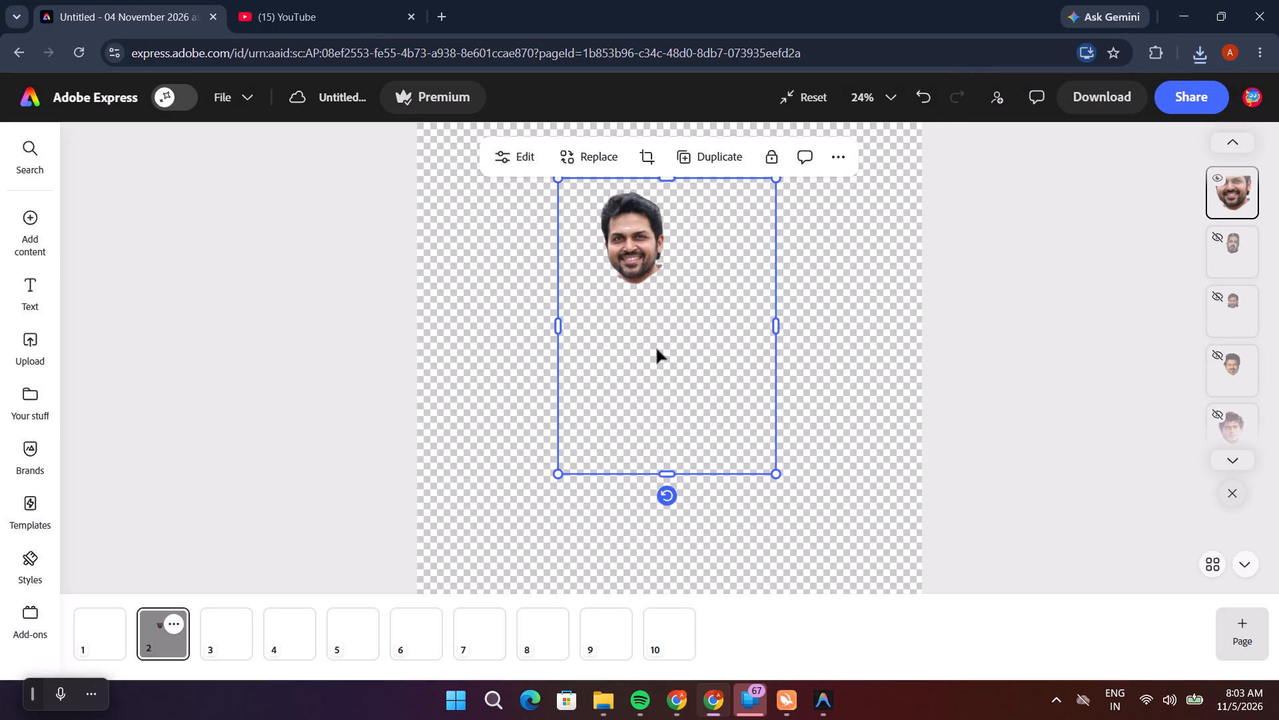
Download only page 2, with the grinning face, as a transparent PNG.
click(1099, 99)
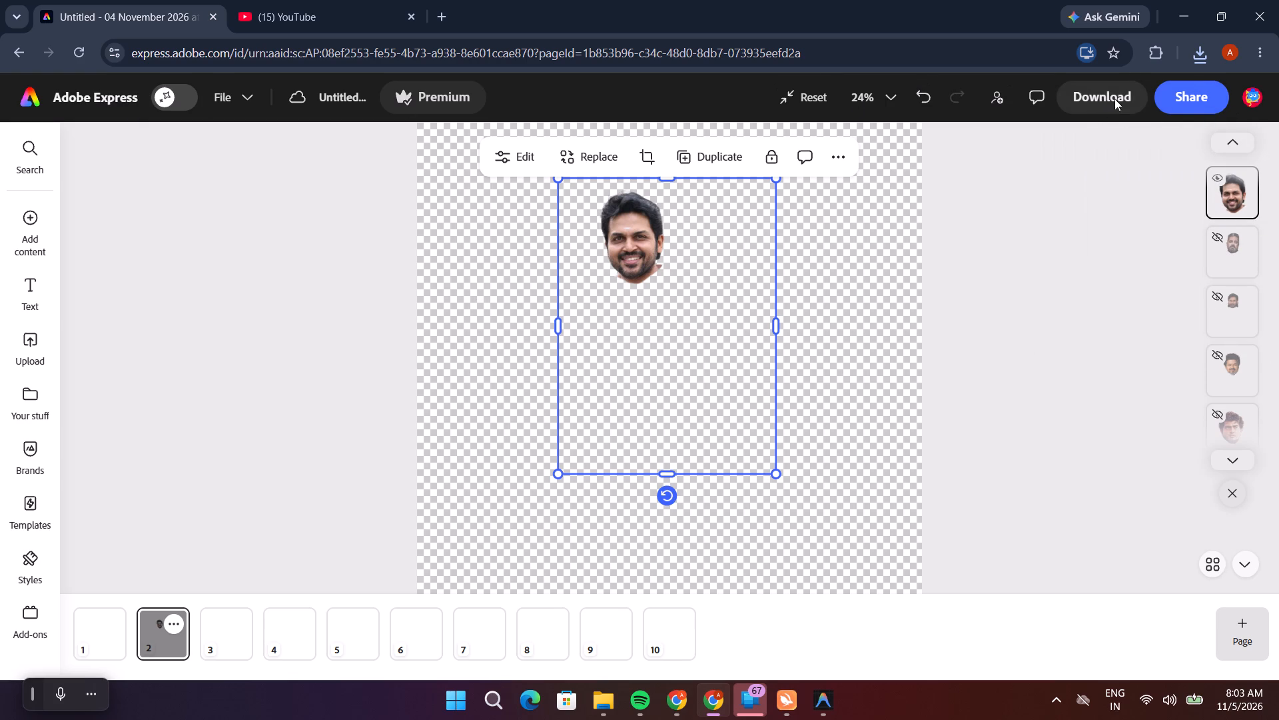
click(1046, 453)
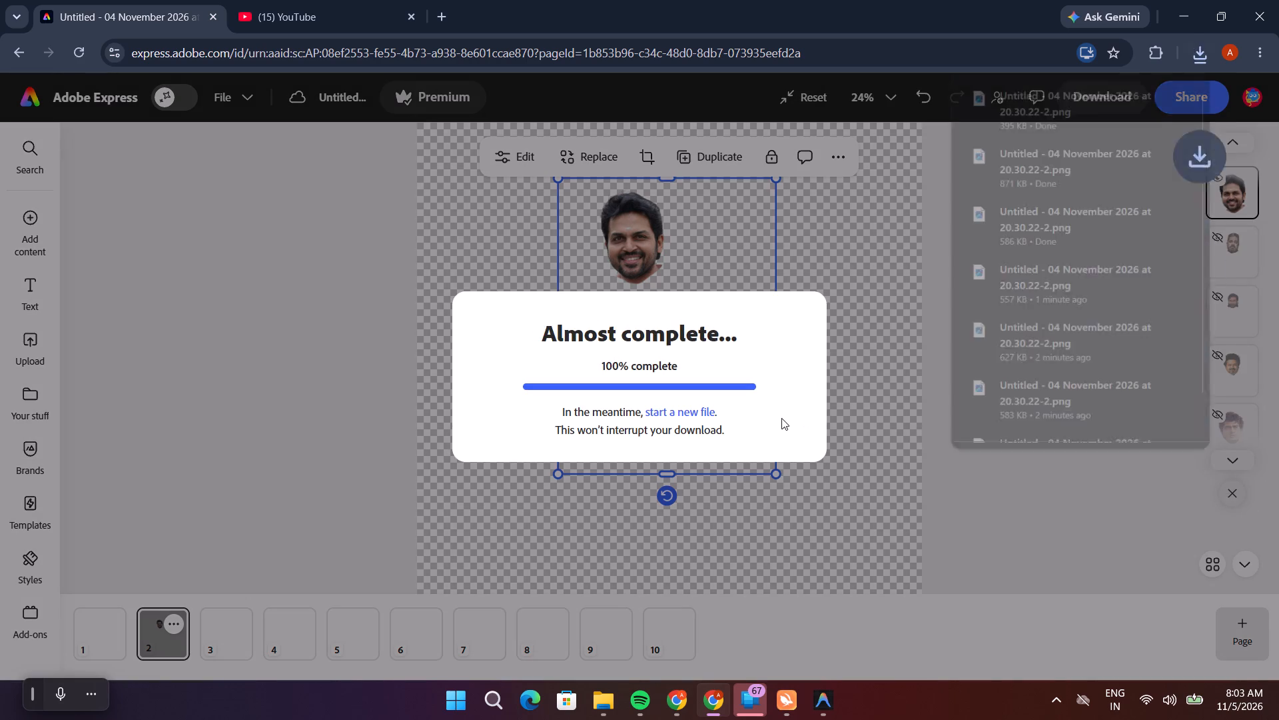
In File Explorer's Downloads folder, rename the newly downloaded untitled PNG as karthi.
key(alt+Tab)
click(352, 163)
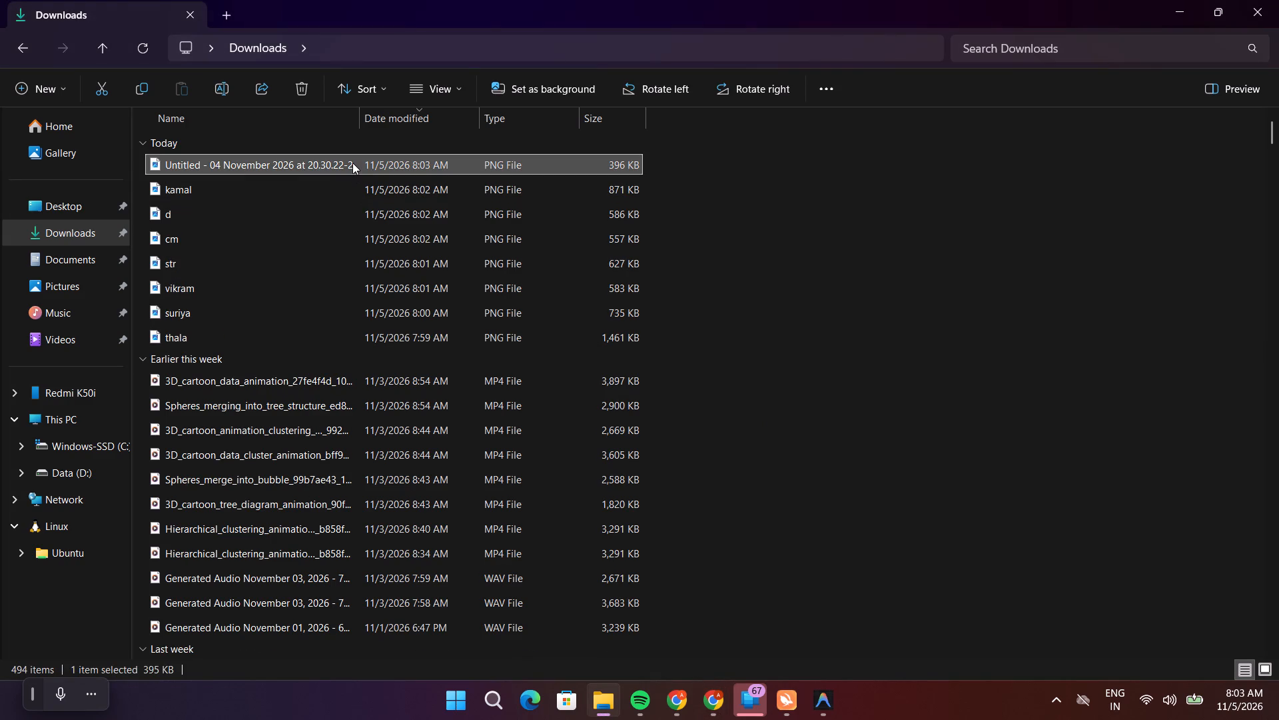
key(F2)
key(BackSpace)
text(karthi)
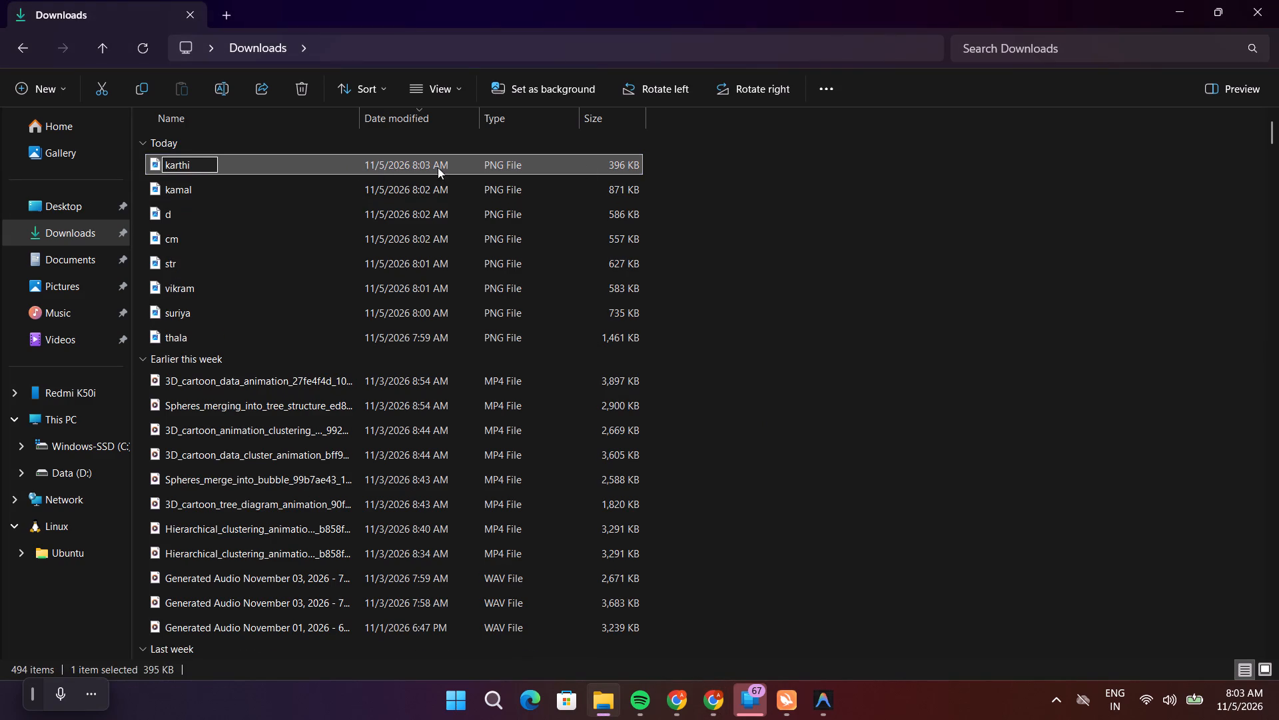
click(930, 357)
Back in Adobe Express, hide the grinning face's layer and show the second layer from the top, the face with voluminous hair.
key(alt+Tab)
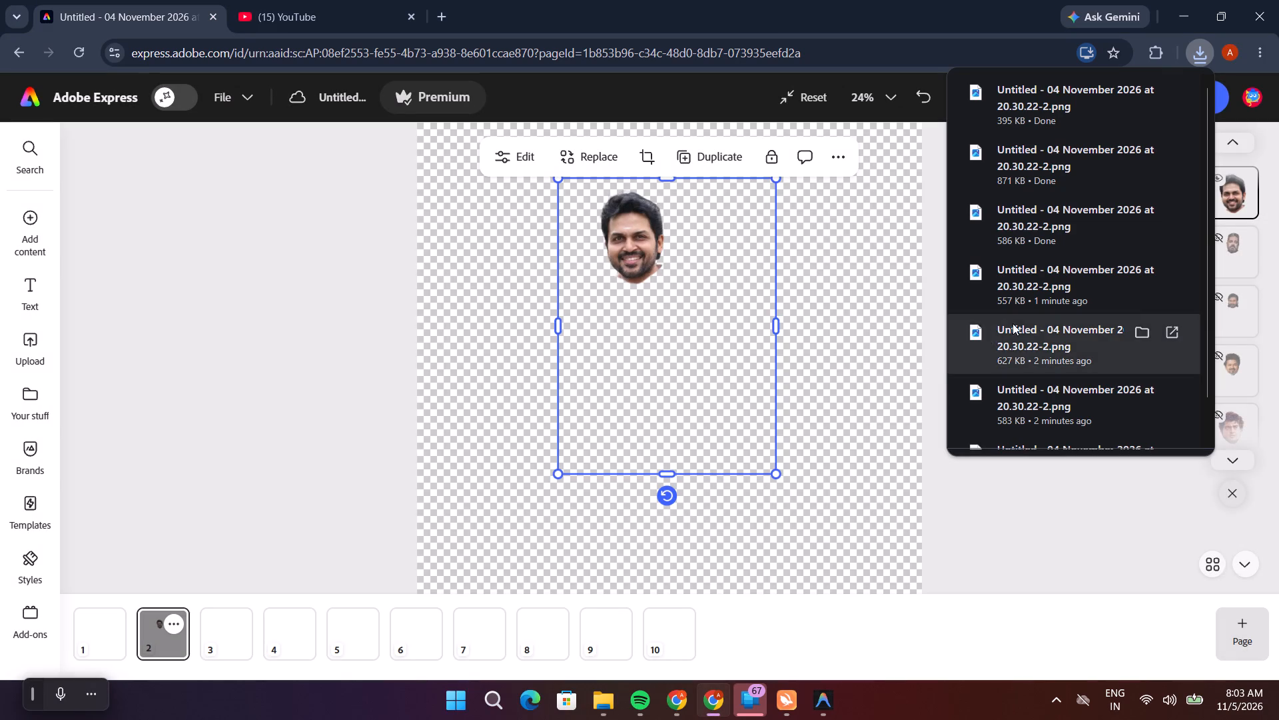
click(932, 575)
scroll(1242, 211, up, 6)
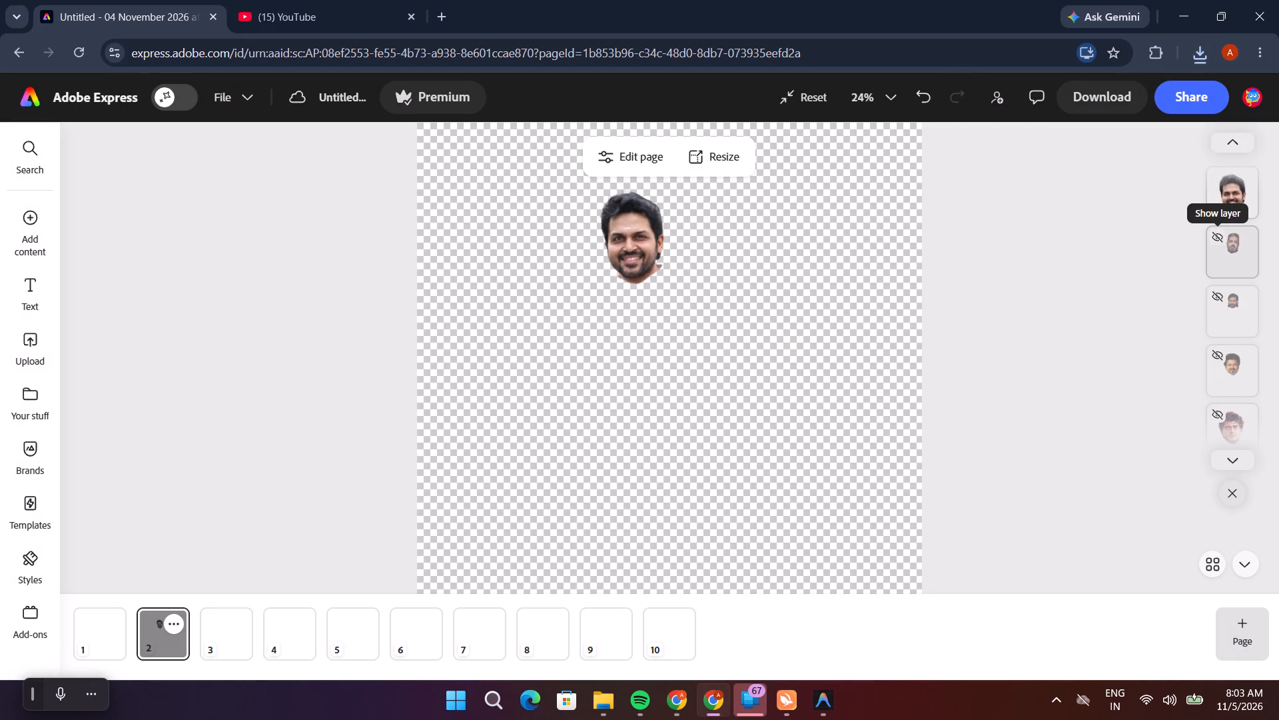
scroll(1244, 211, up, 4)
click(1214, 275)
click(1221, 259)
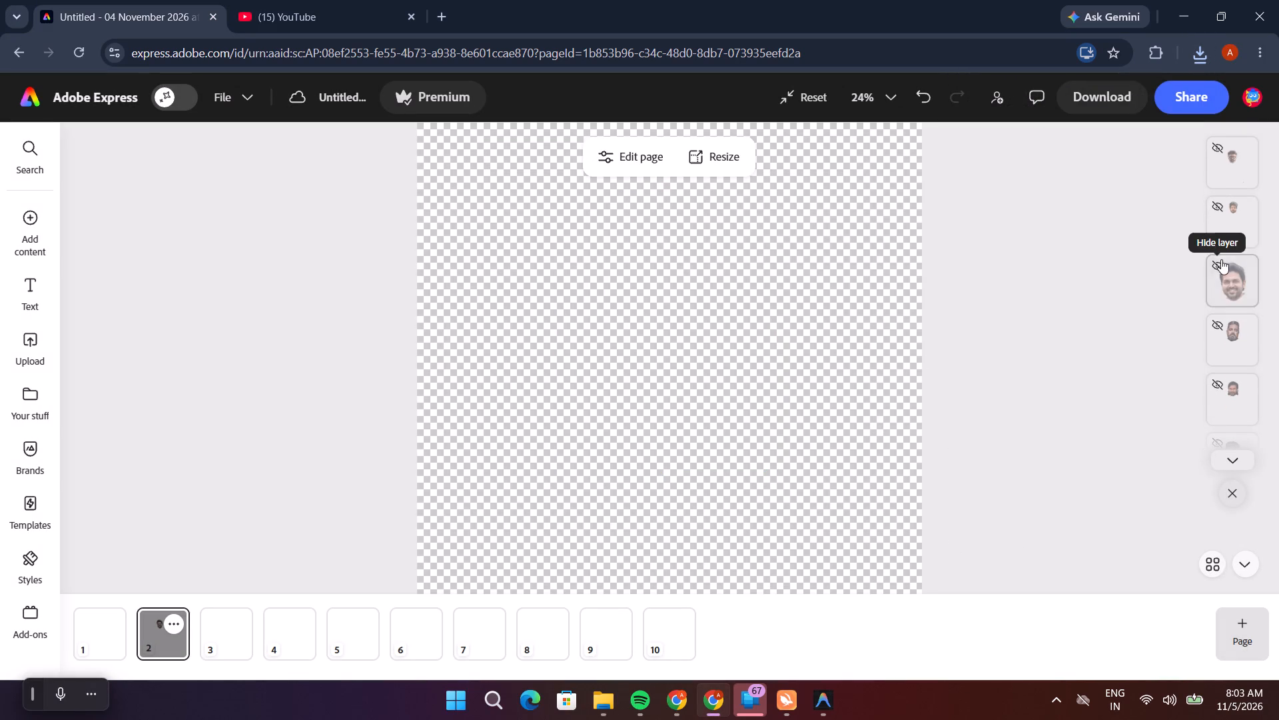
click(1223, 202)
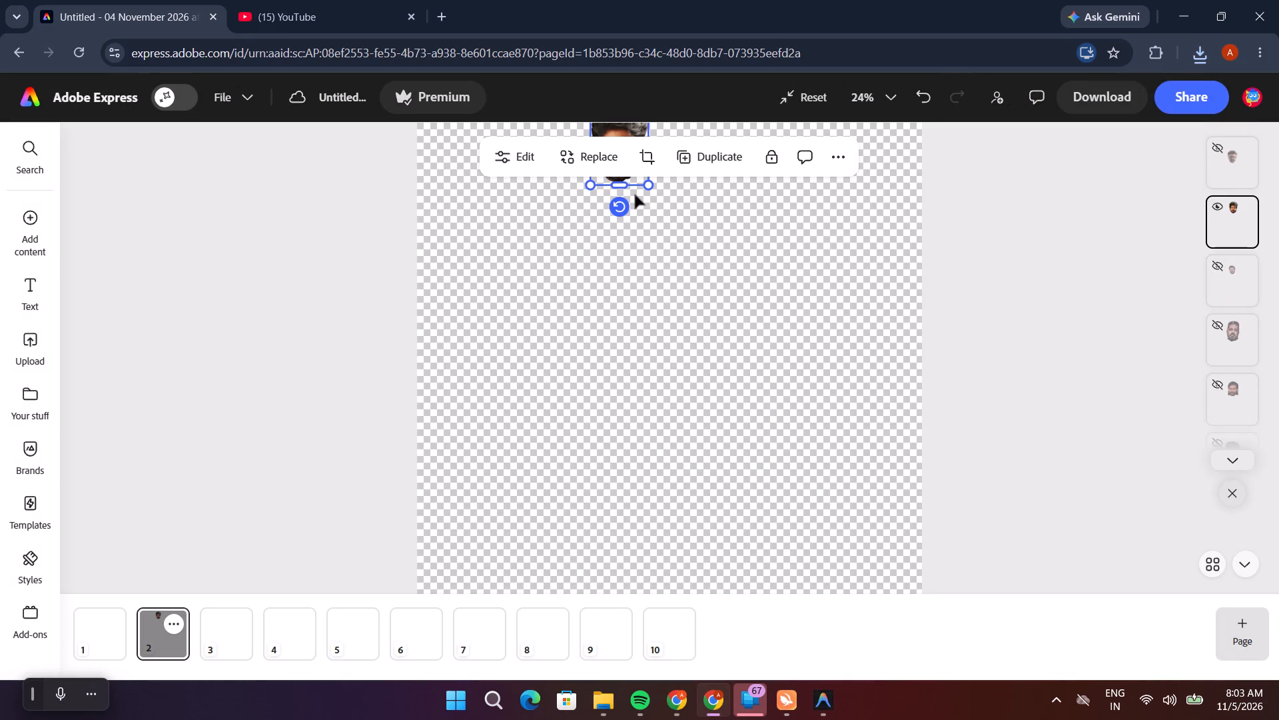
Move the voluminous-haired face down from page 2's top edge and enlarge it by extending its frame to both sides and upward.
drag(630, 183, 630, 233)
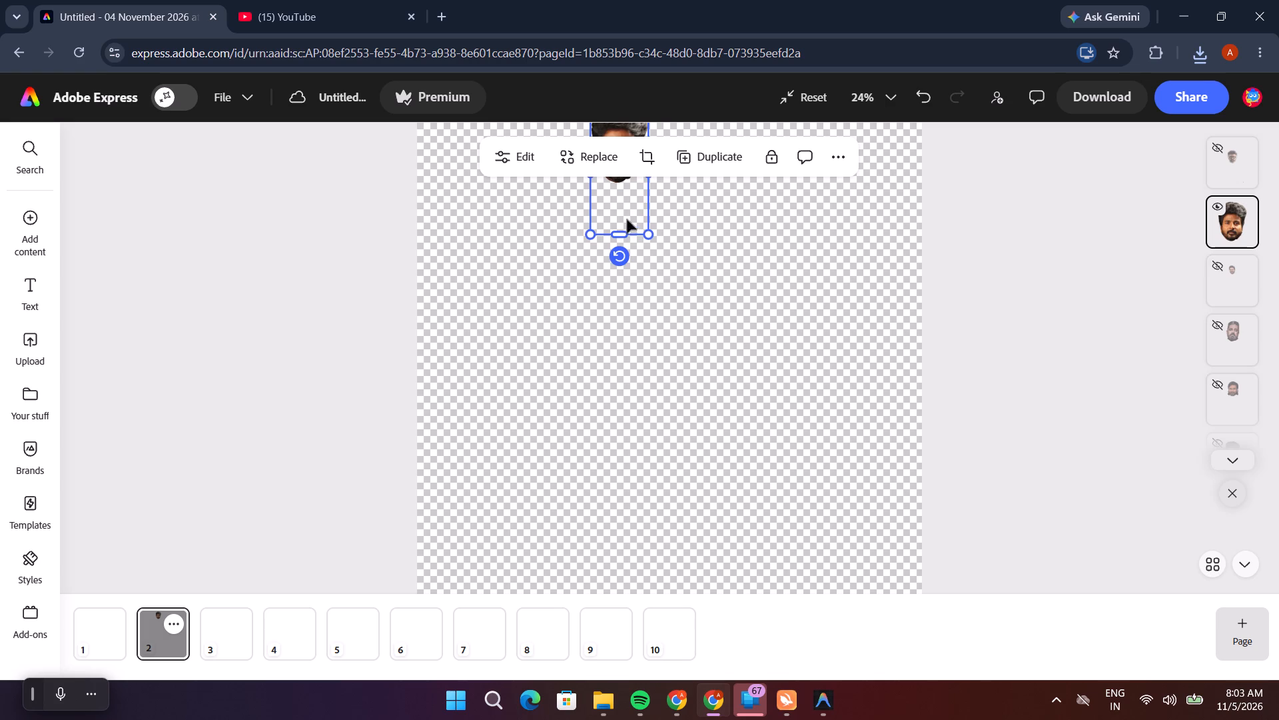
drag(636, 212, 638, 420)
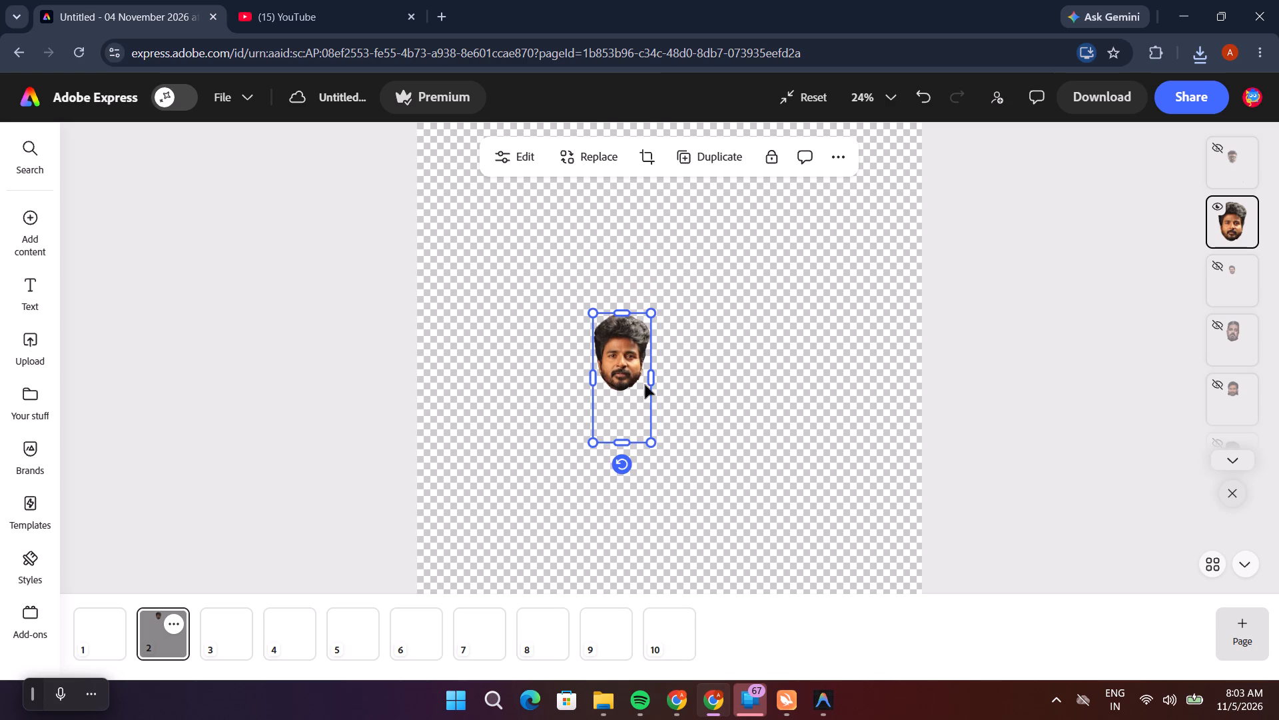
drag(651, 380, 722, 397)
drag(596, 378, 533, 378)
drag(630, 308, 642, 250)
click(819, 419)
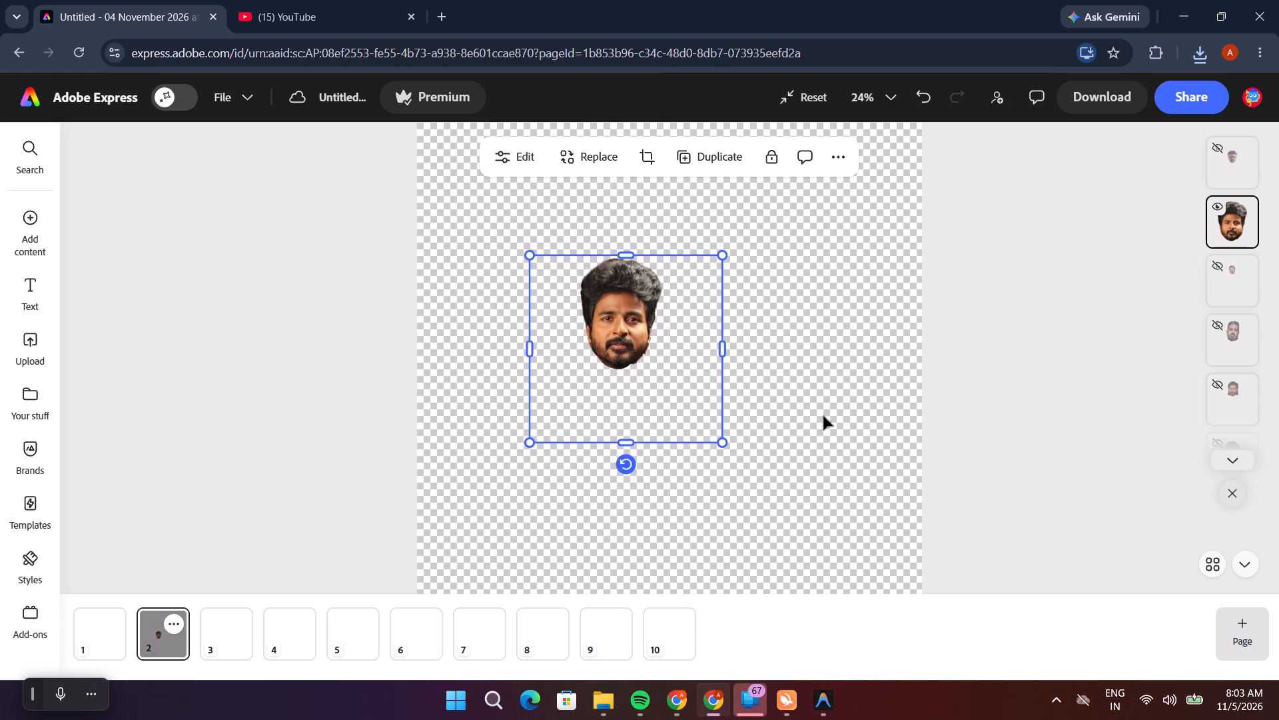
Download only page 2, with the voluminous-haired face, as a transparent PNG.
click(1096, 92)
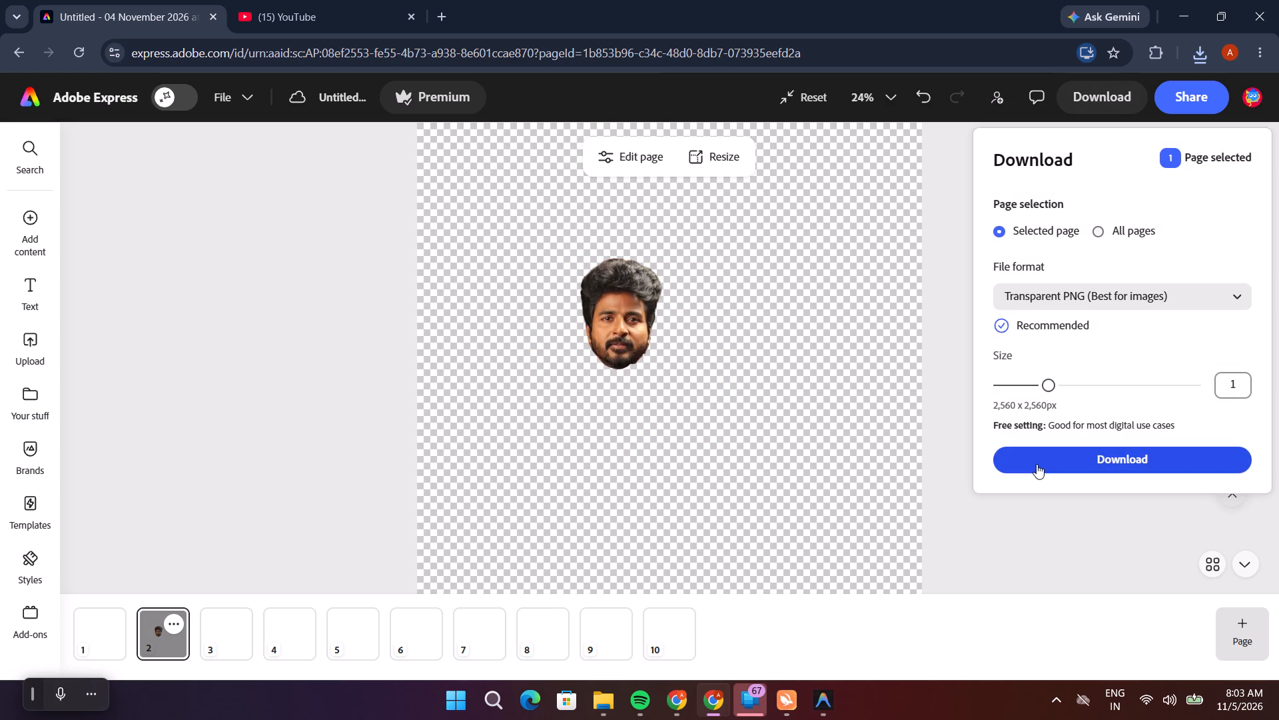
click(1037, 464)
In File Explorer's Downloads folder, rename the newly downloaded untitled PNG as sk.
key(alt+Tab)
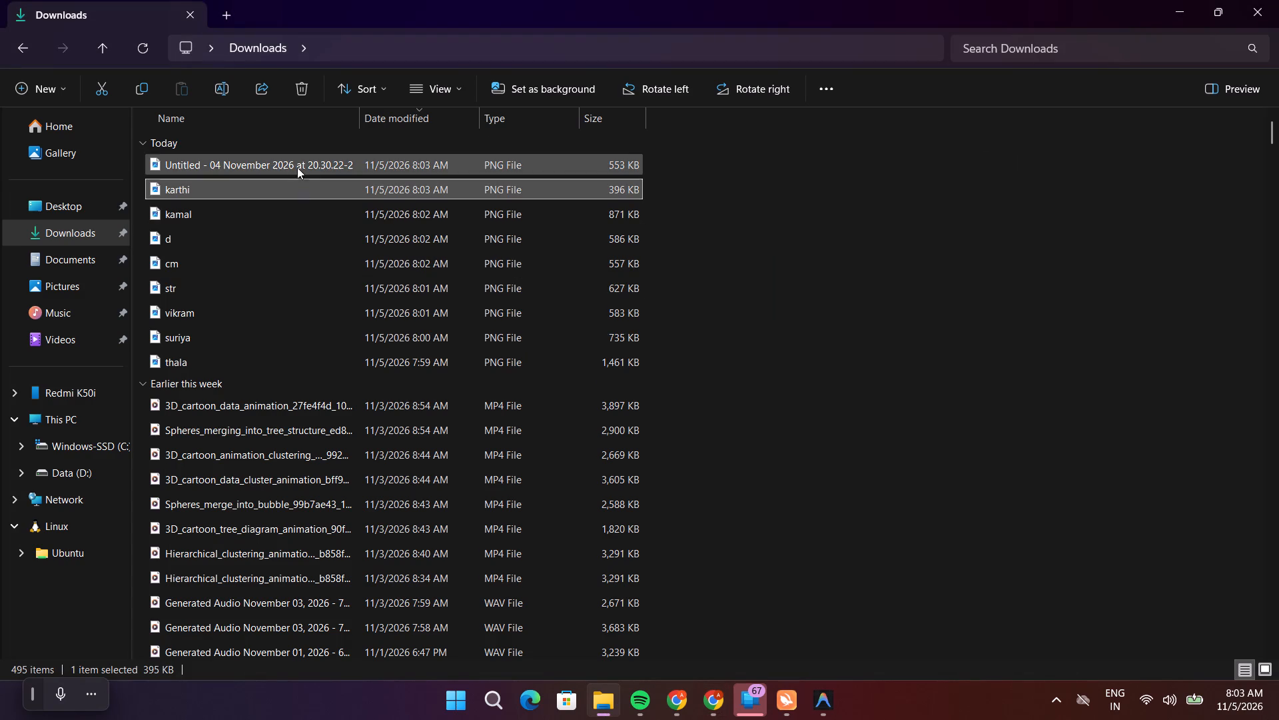
click(299, 163)
key(F2)
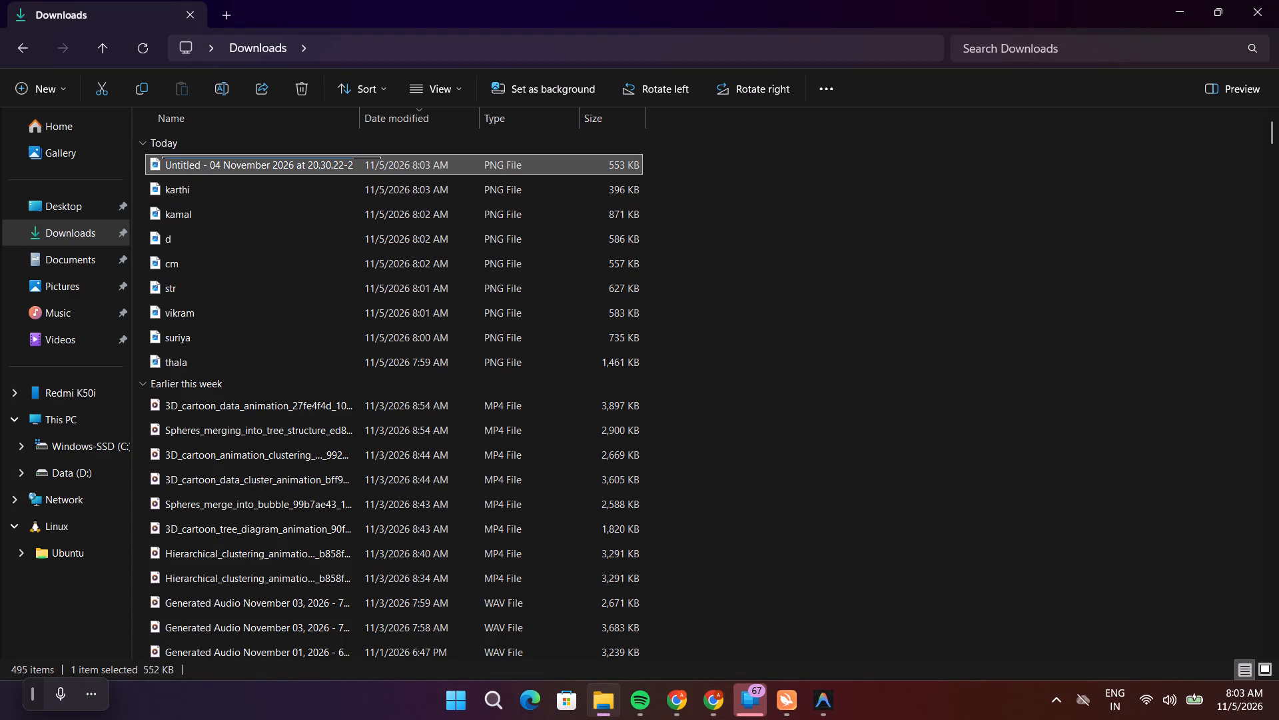
key(BackSpace)
text(sk)
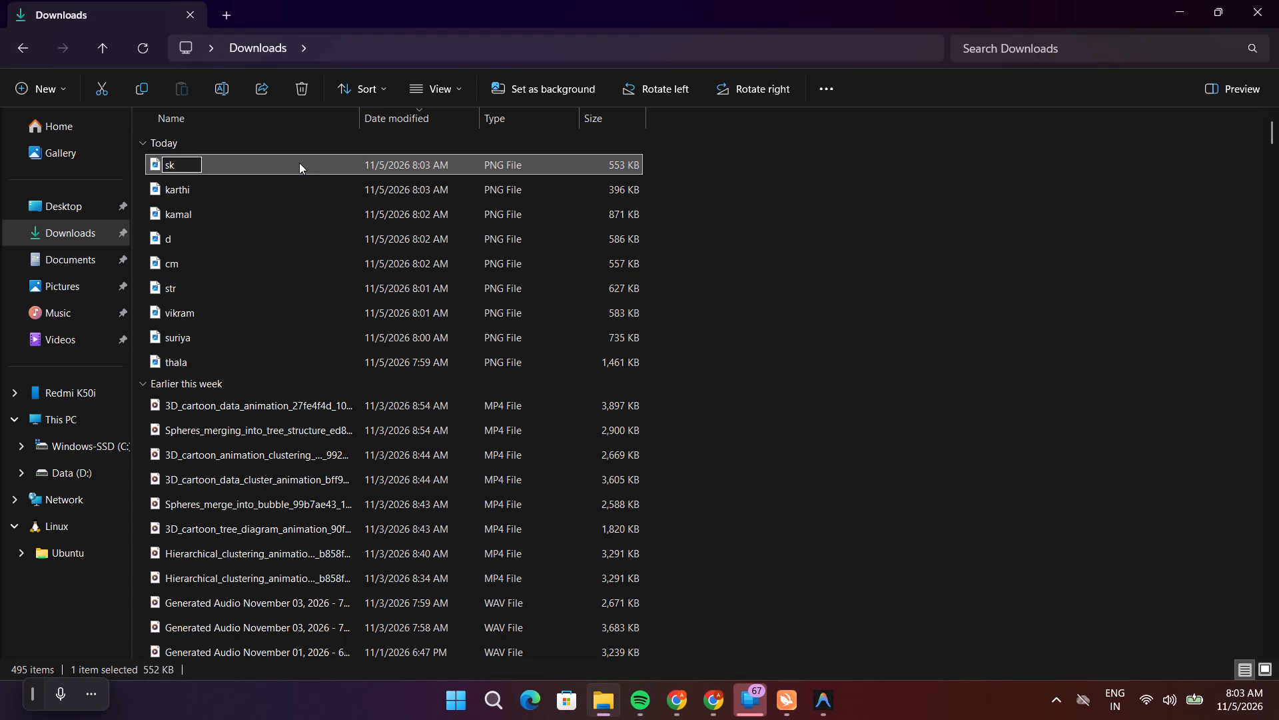
click(1132, 452)
Back in Adobe Express, hide the voluminous-haired face's layer and show the topmost layer's face with glasses on page 2.
key(alt+Tab)
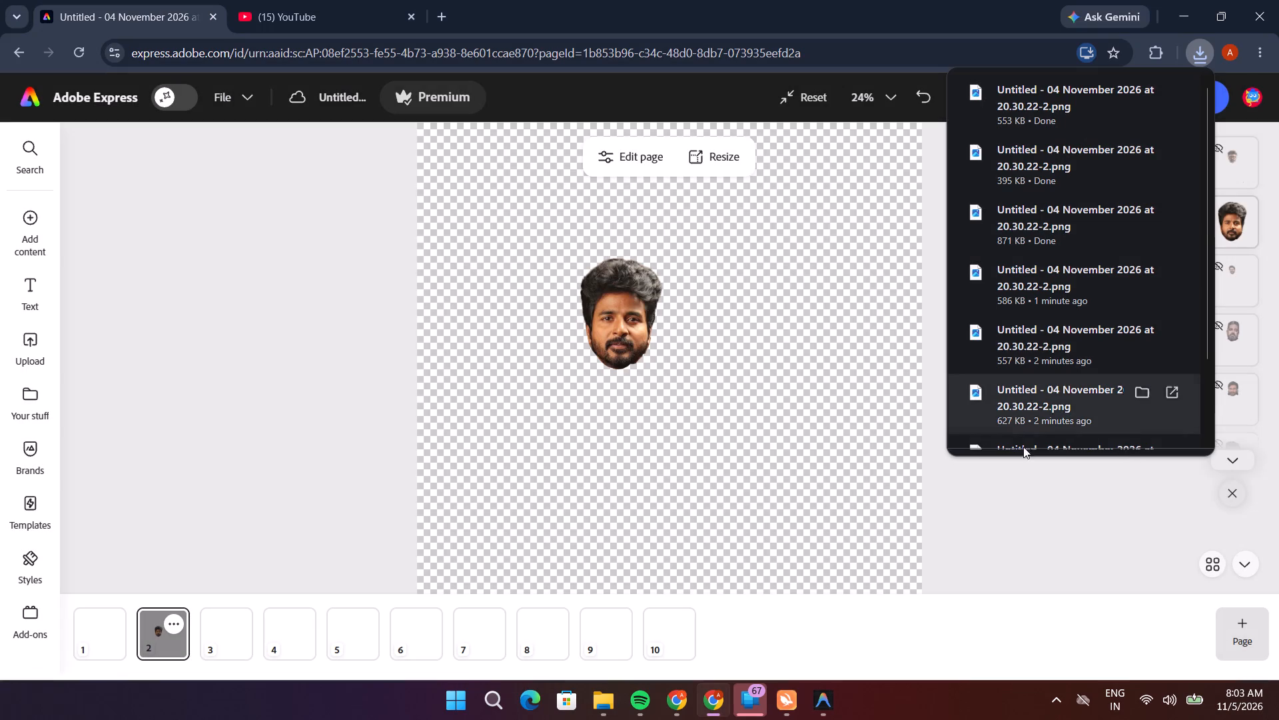
click(556, 523)
scroll(1216, 556, up, 4)
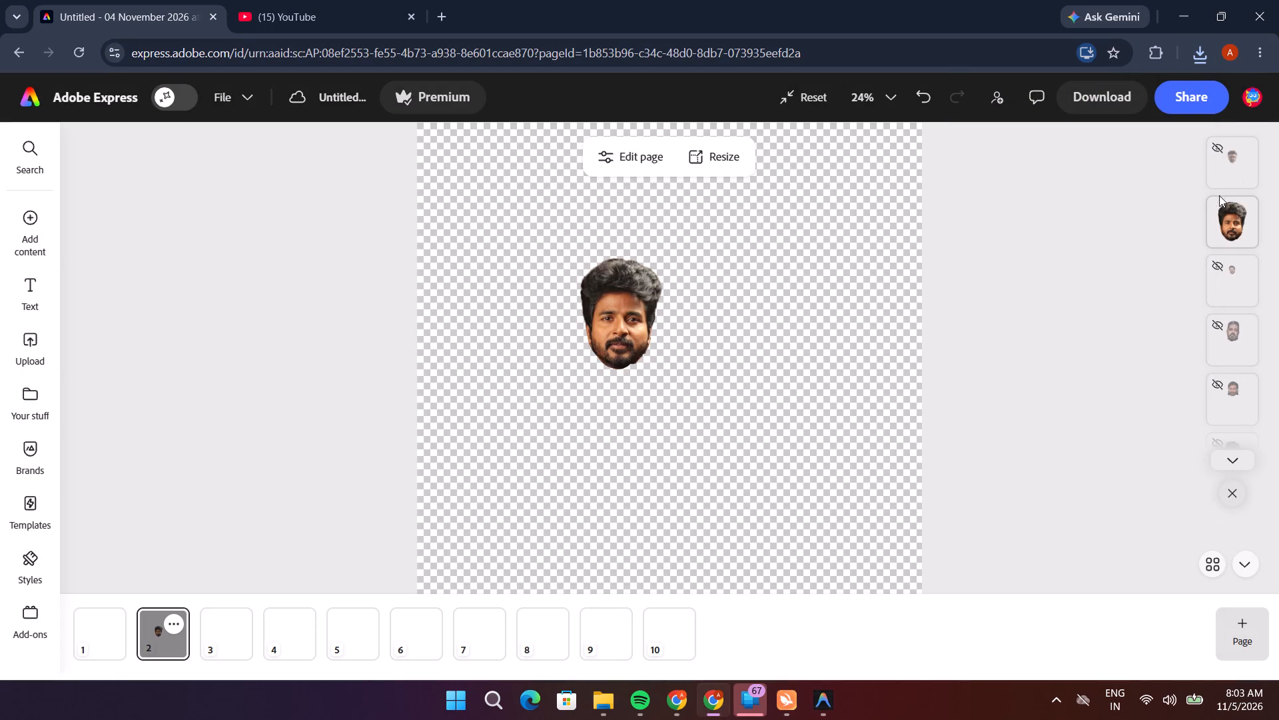
click(1210, 214)
click(1218, 194)
click(1218, 203)
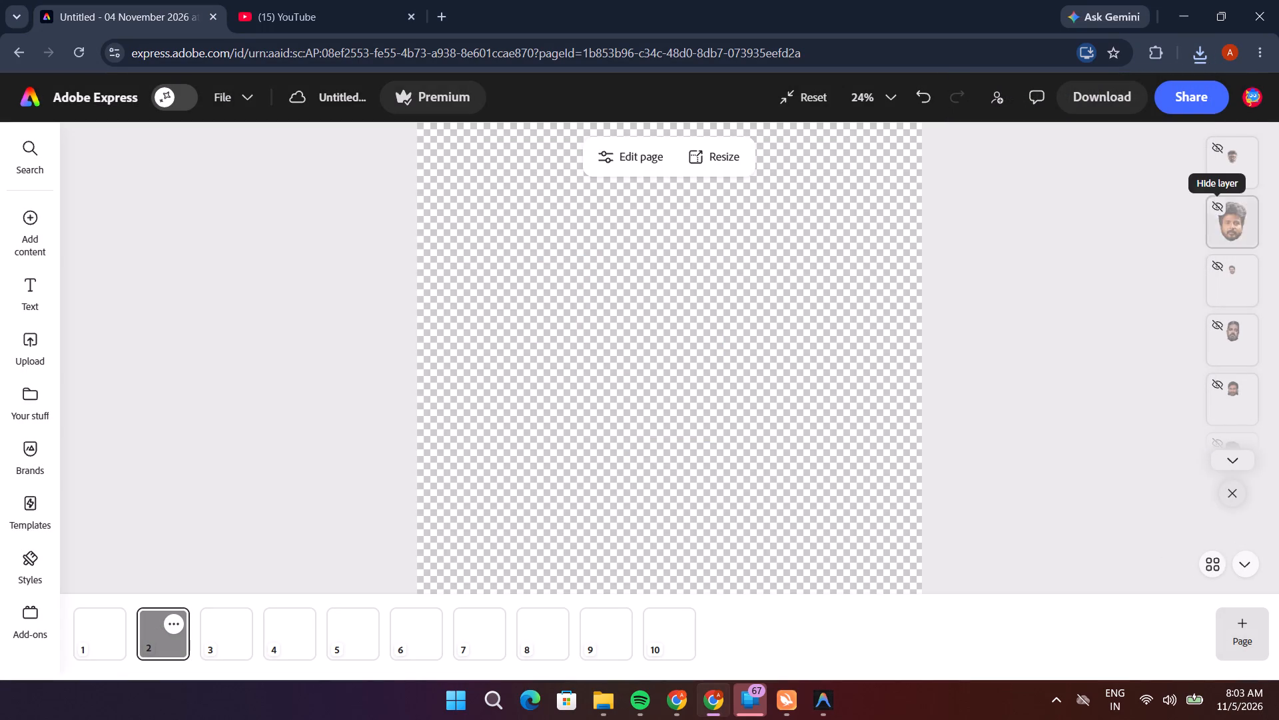
click(1221, 155)
Enlarge the face with glasses by extending its frame to both sides and upward until the whole head fits.
drag(743, 418, 795, 418)
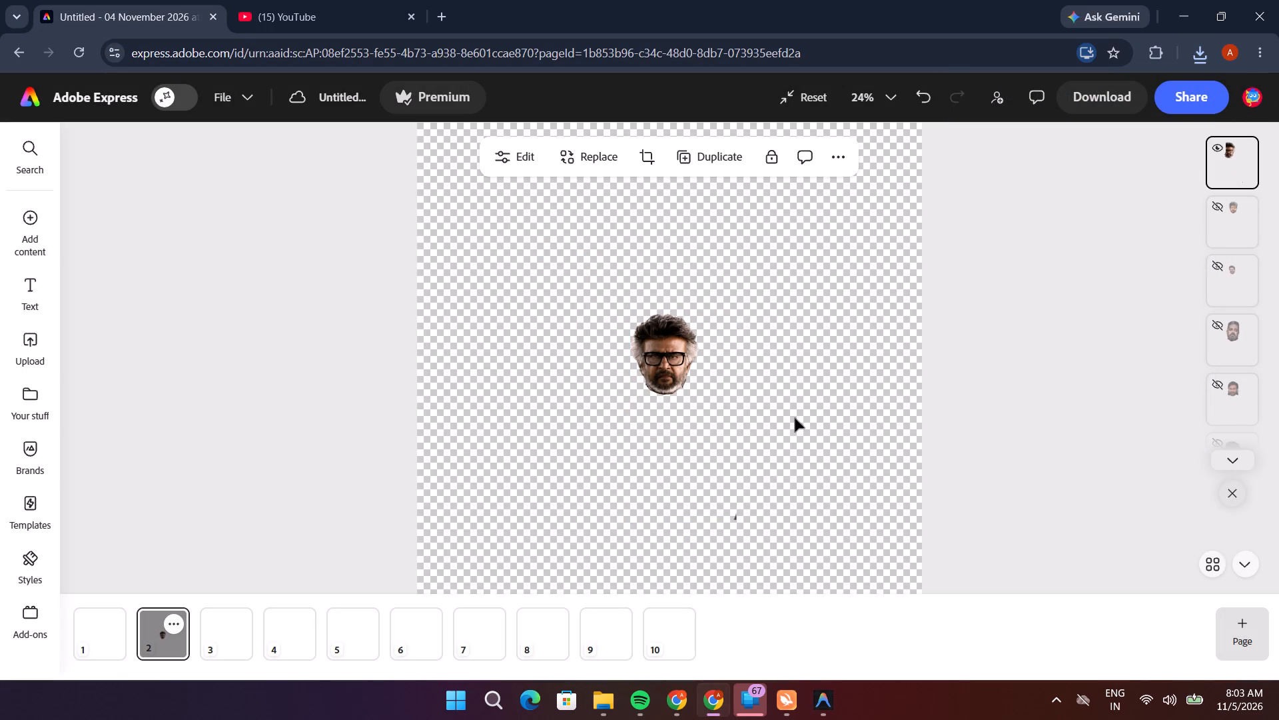
drag(795, 418, 797, 418)
click(635, 363)
drag(628, 411, 503, 387)
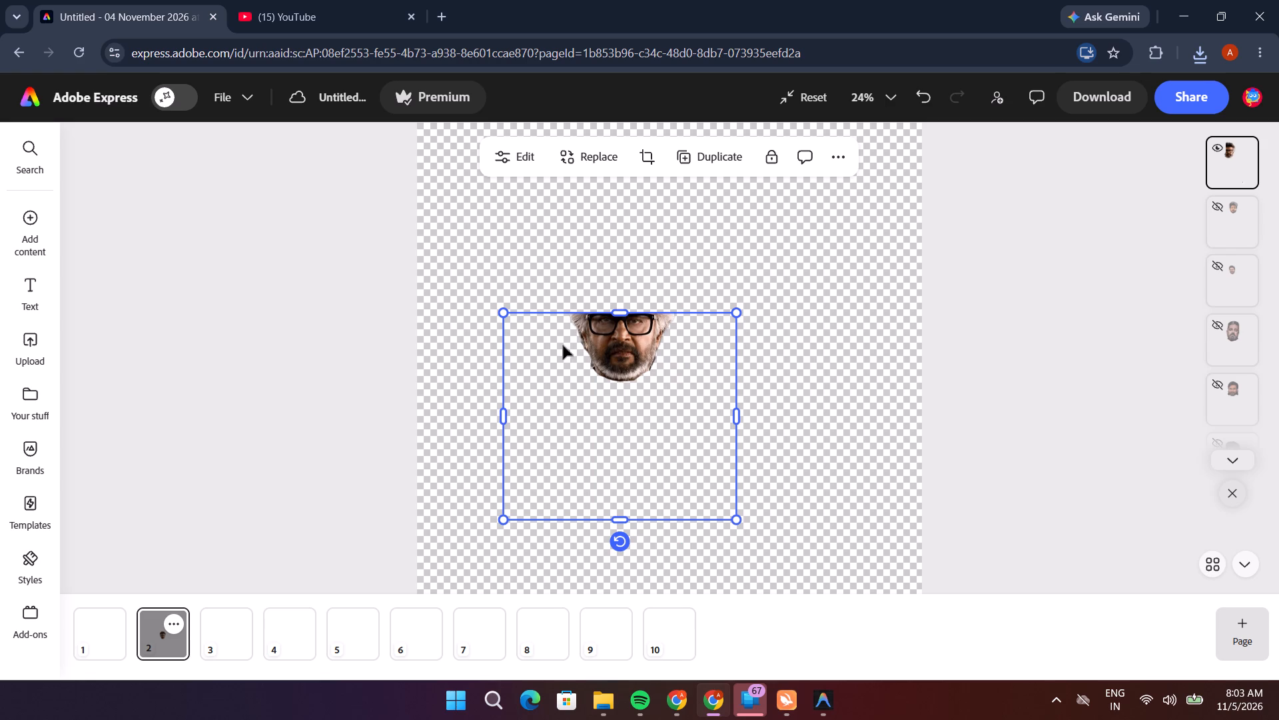
drag(625, 313, 621, 229)
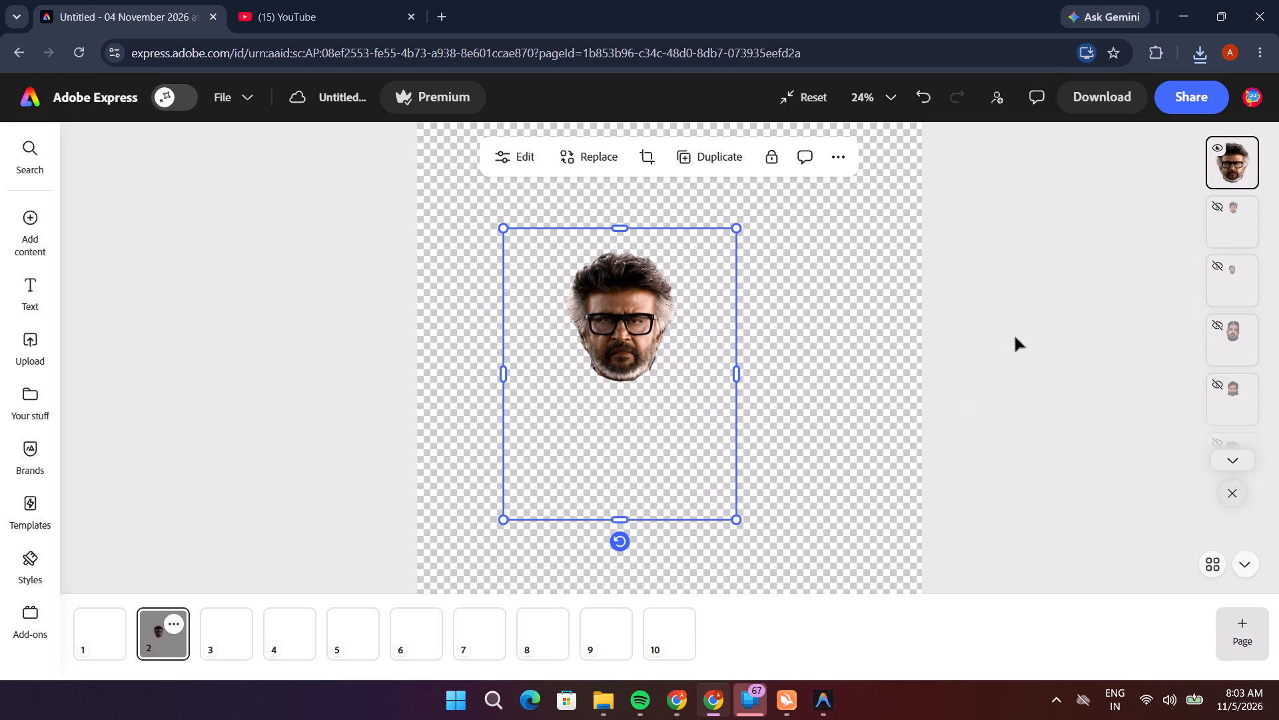
Download only page 2, with the face wearing glasses, as a transparent PNG.
click(1098, 104)
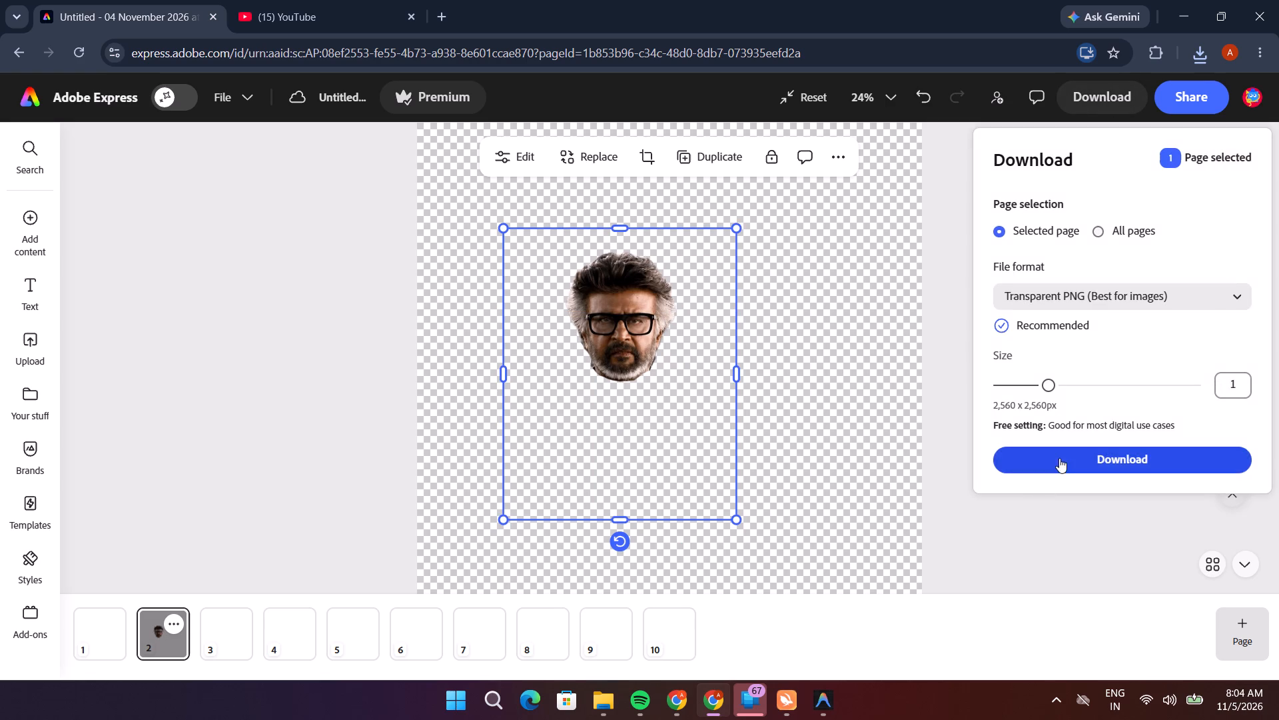
click(1059, 458)
In File Explorer's Downloads folder, rename the newly downloaded untitled PNG as rajini.
key(alt+Tab)
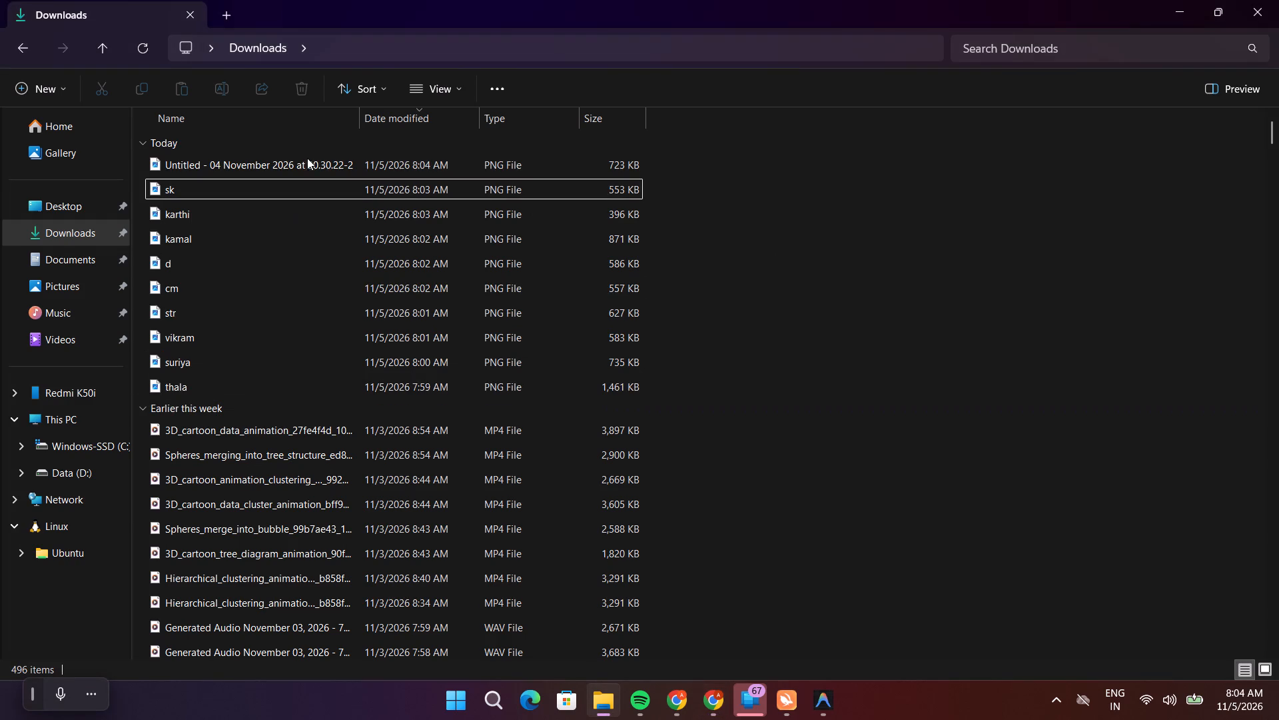
click(307, 158)
key(F2)
key(BackSpace)
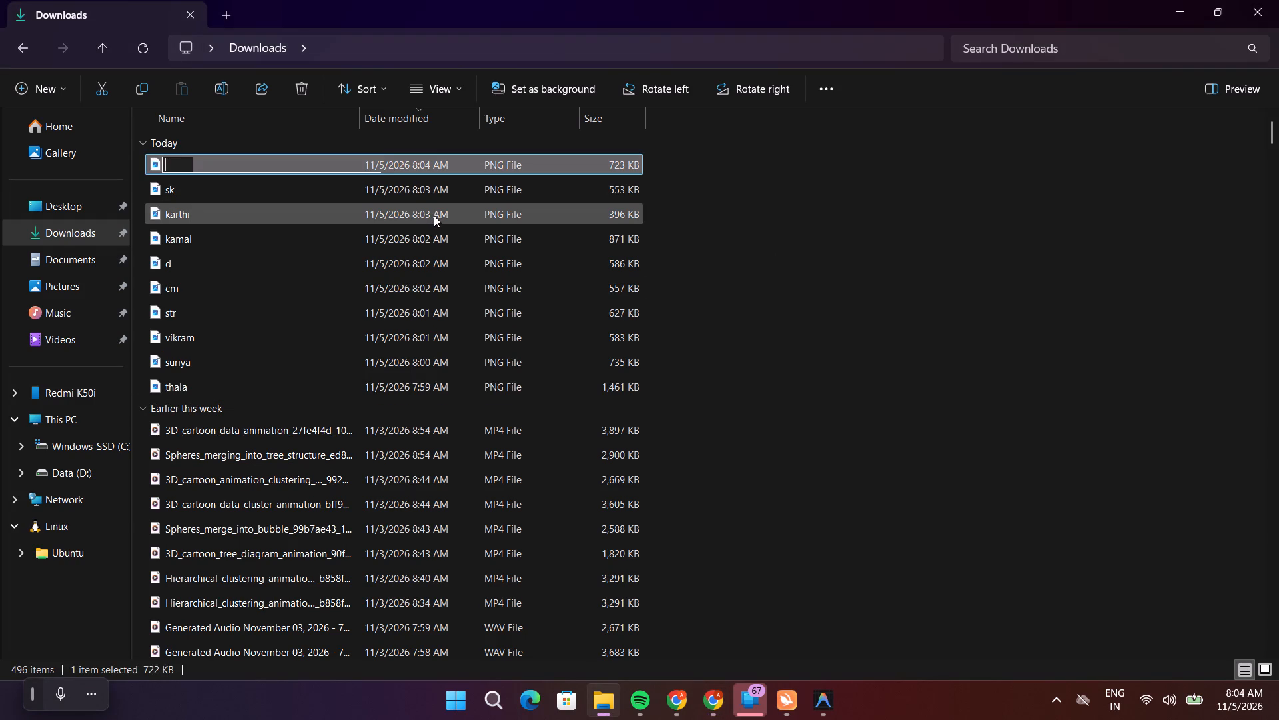
text(rajini)
click(1015, 242)
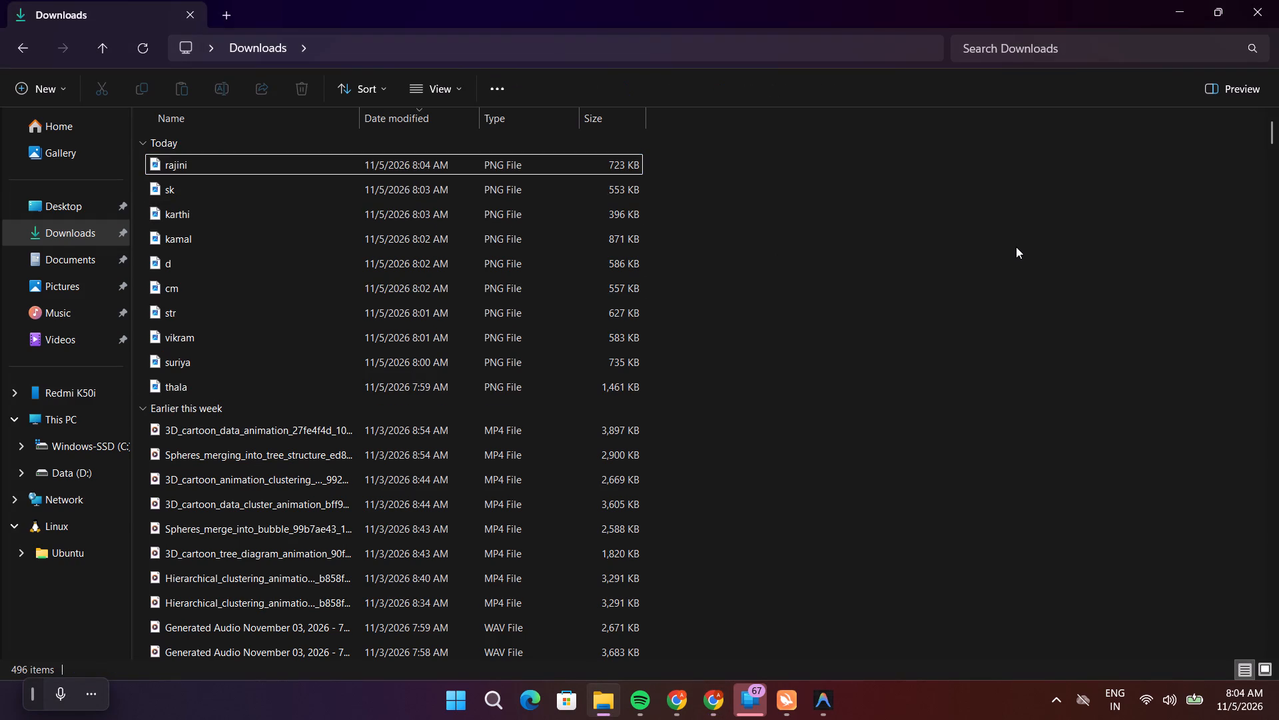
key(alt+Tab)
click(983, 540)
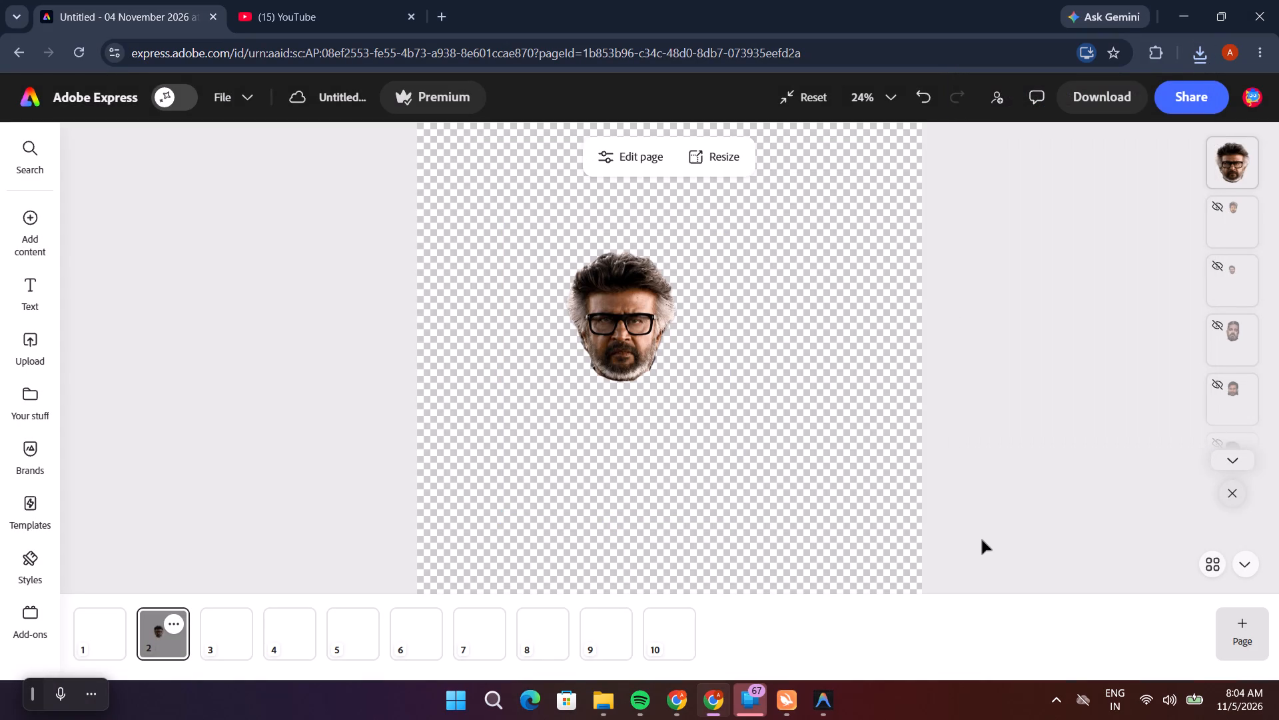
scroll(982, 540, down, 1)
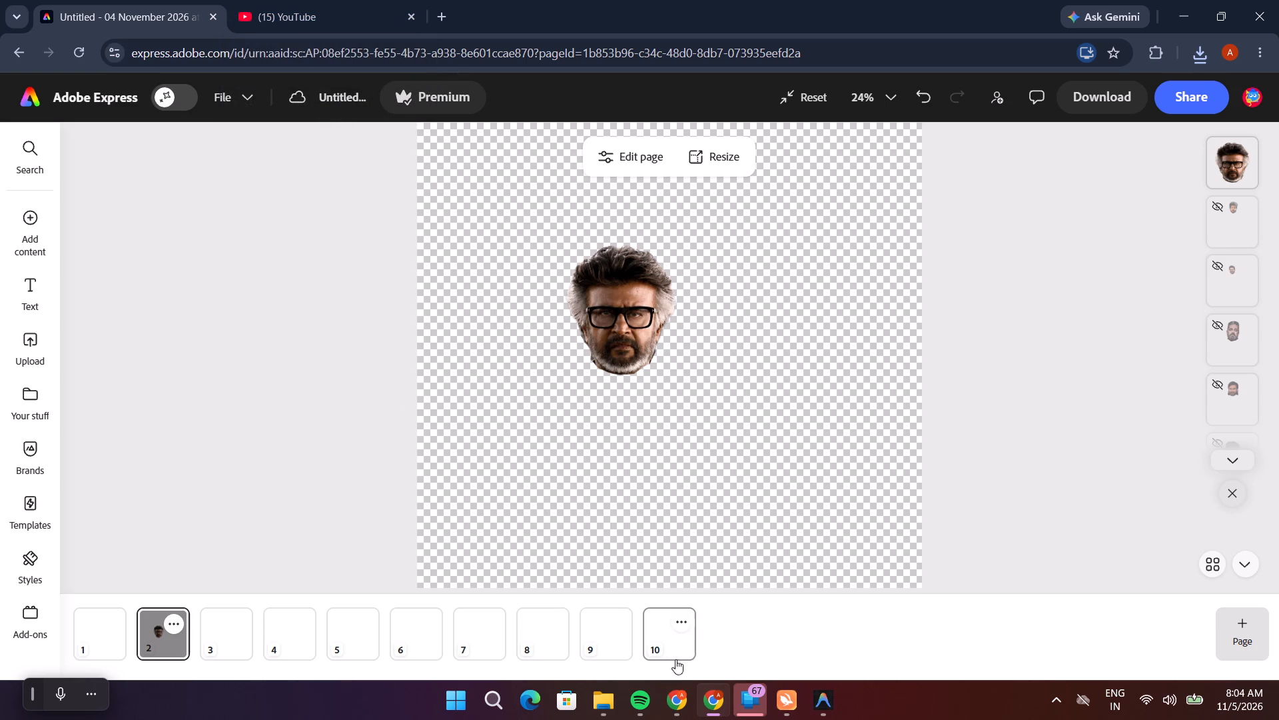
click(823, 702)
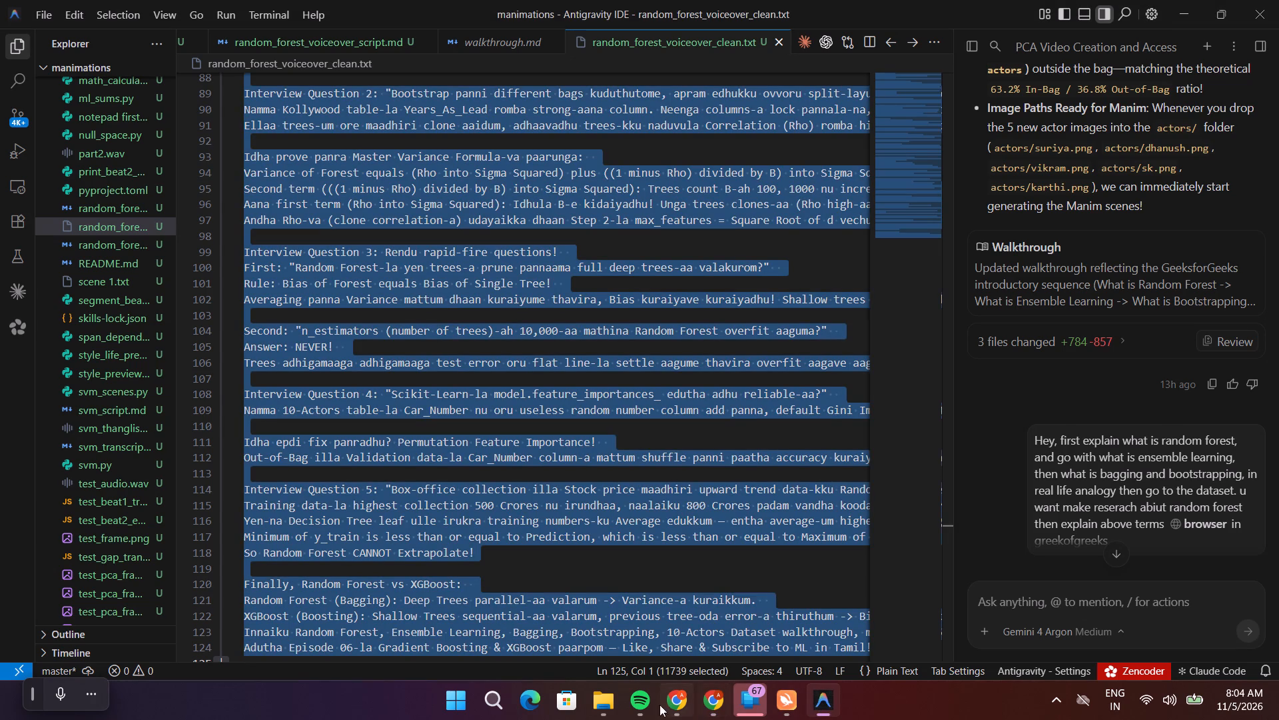
In File Explorer, open the actors folder inside the Desktop's manimations folder.
click(588, 701)
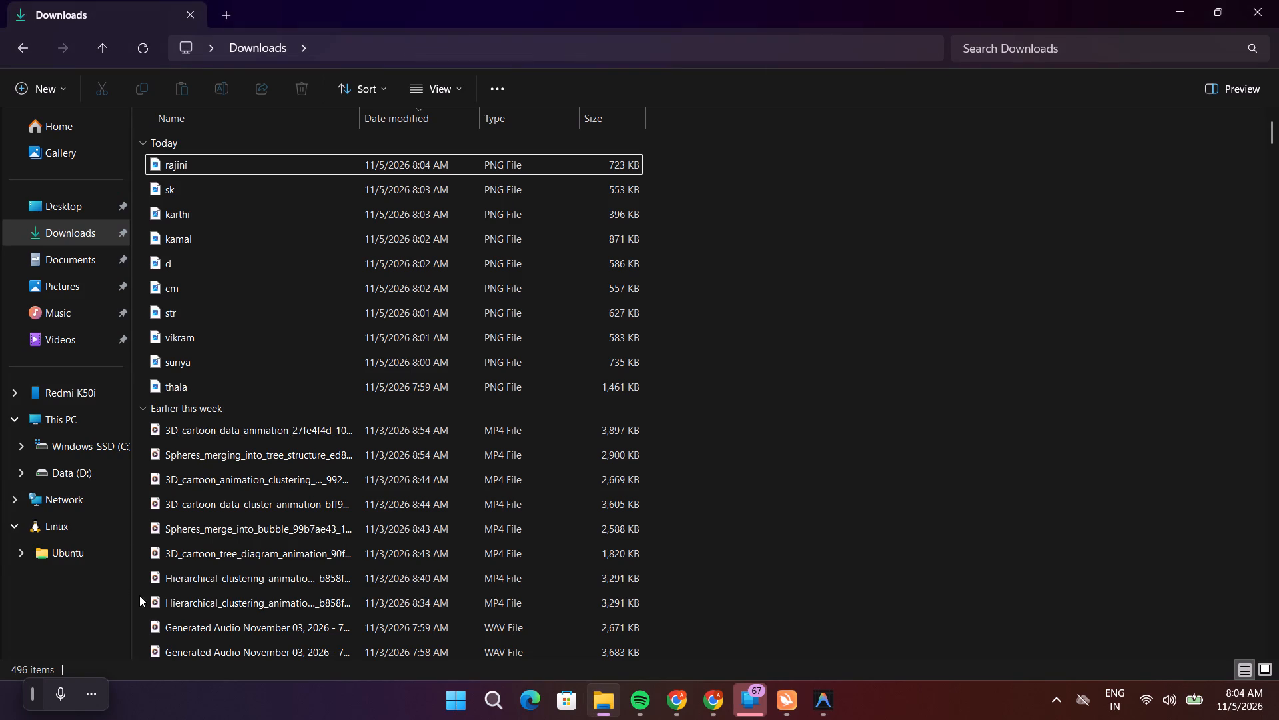
scroll(93, 99, up, 5)
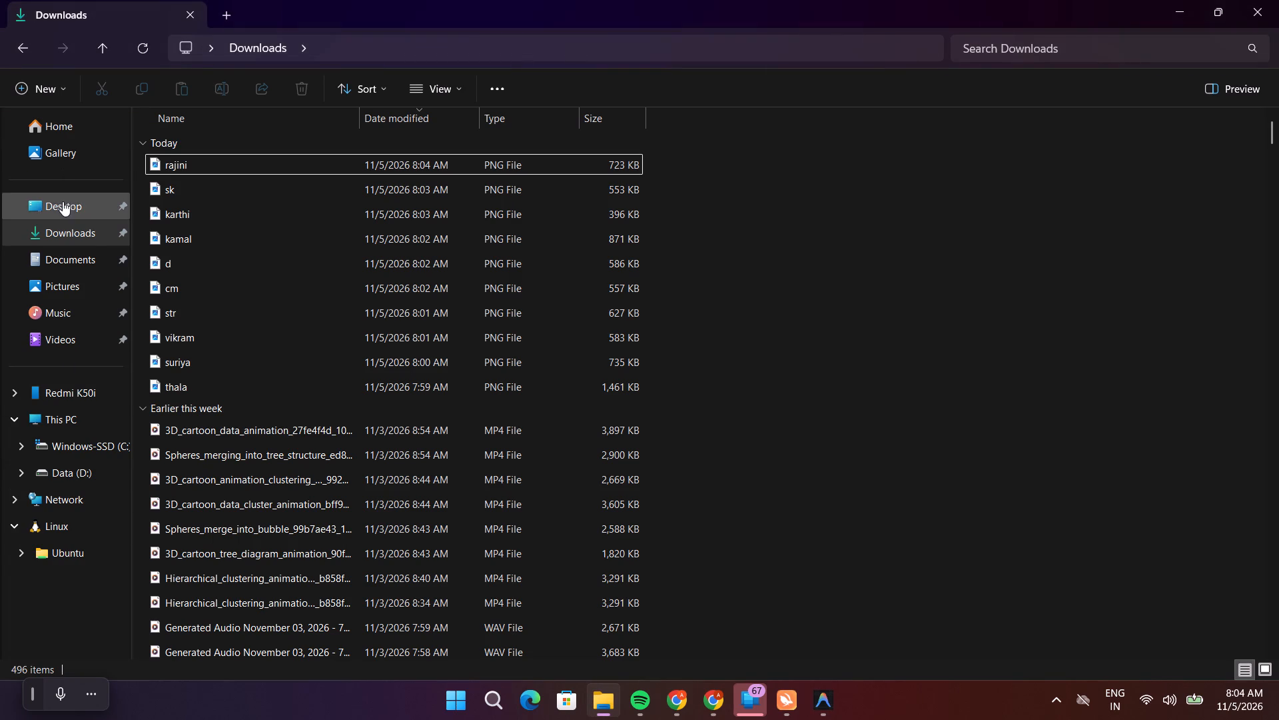
click(63, 201)
click(197, 171)
double_click(207, 147)
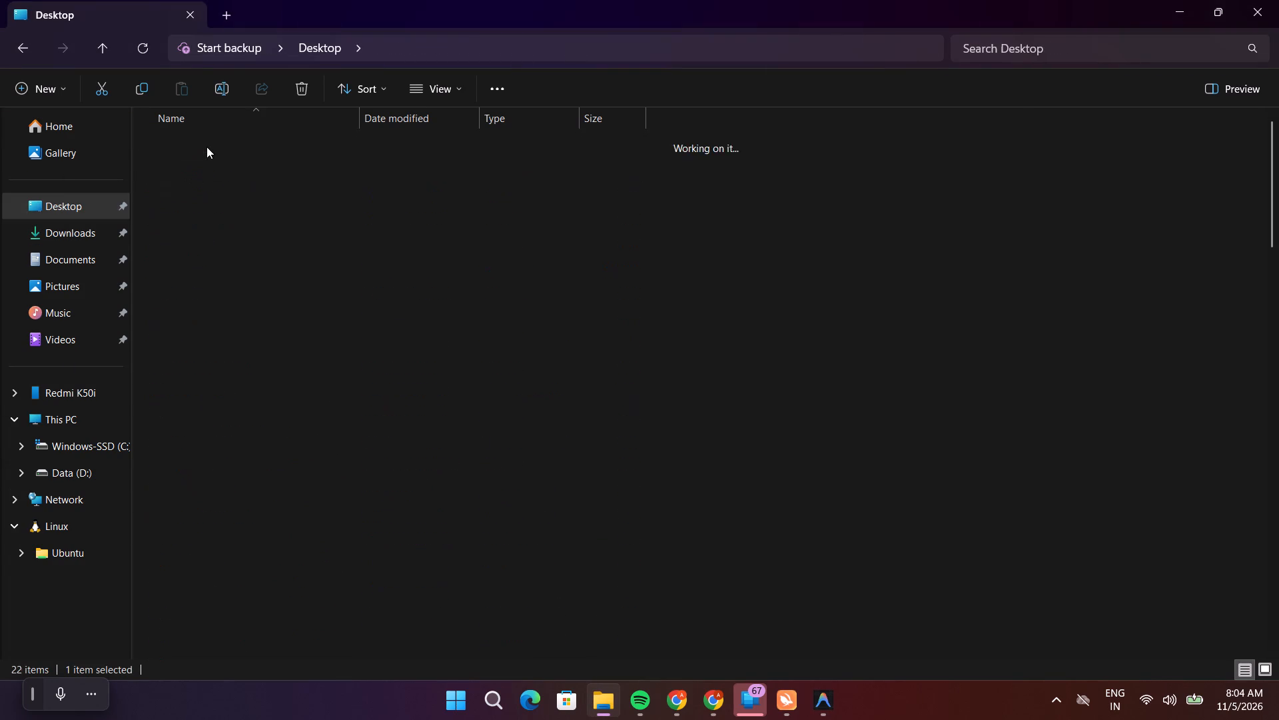
double_click(241, 265)
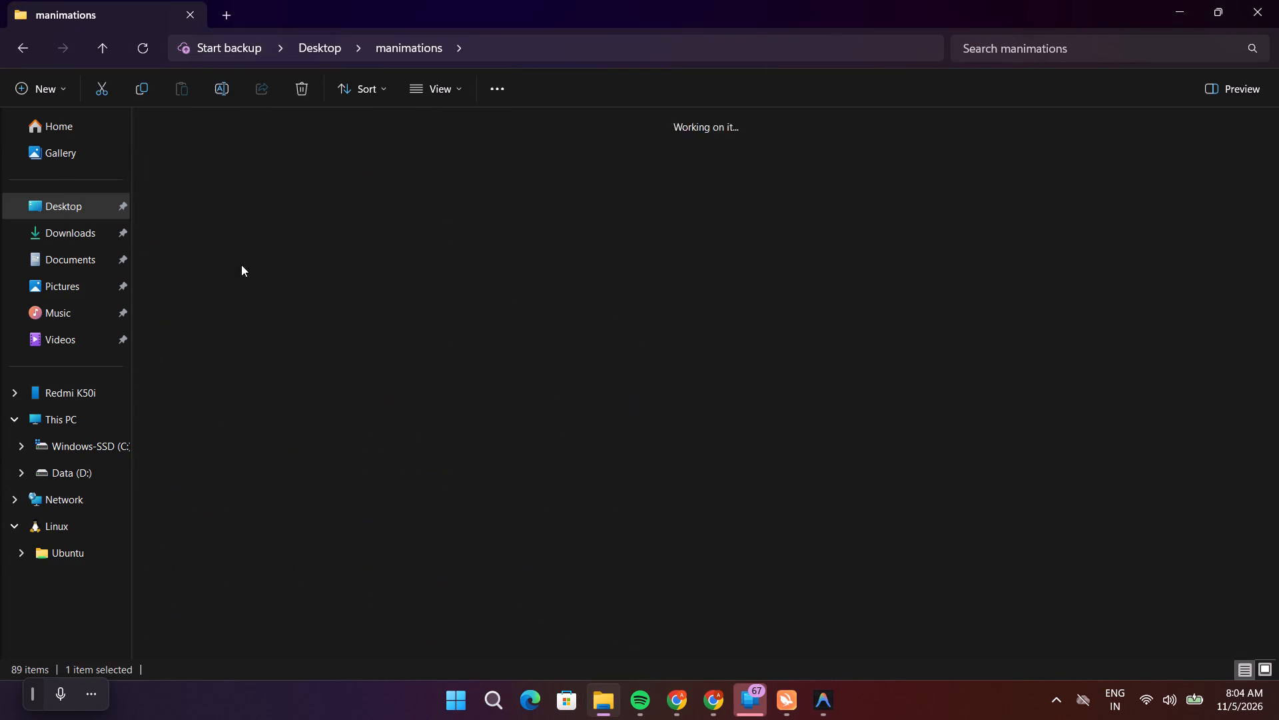
Delete the old face images kamal, rajini, str, Thala and vijay from the actors folder, keeping the audio files.
ctrl+click(464, 174)
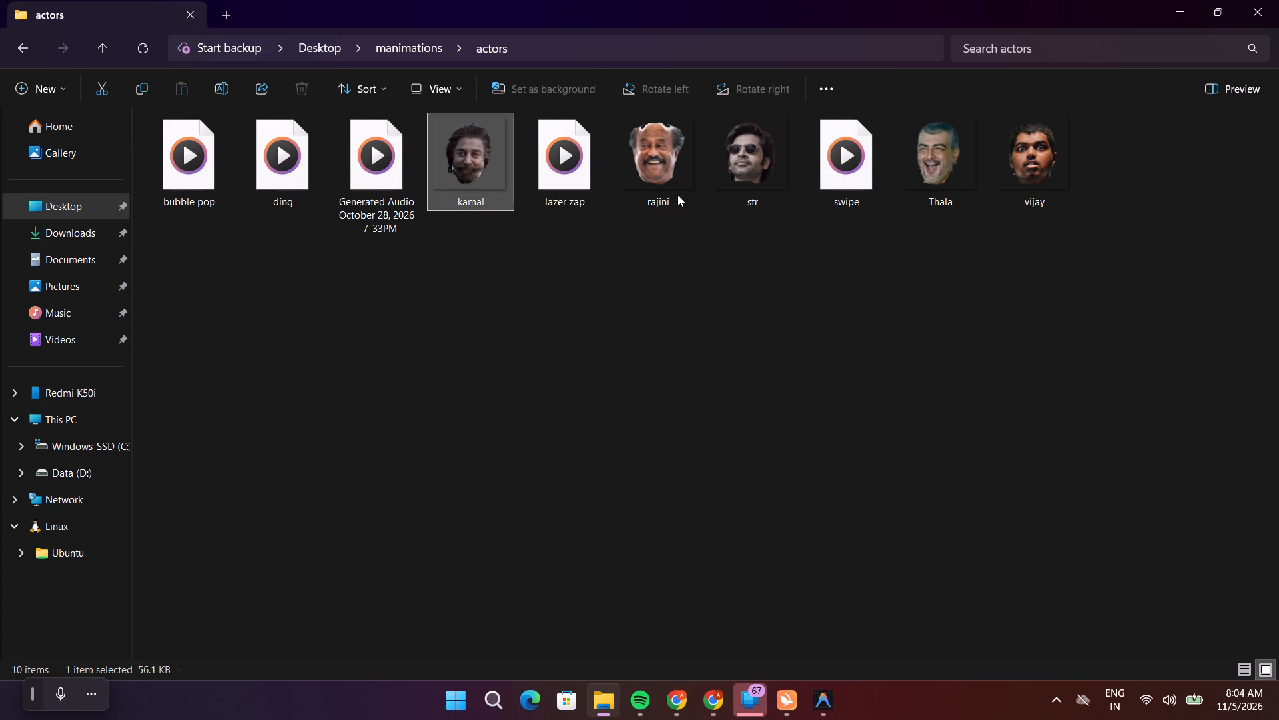
ctrl+click(667, 193)
ctrl+click(735, 173)
ctrl+click(940, 172)
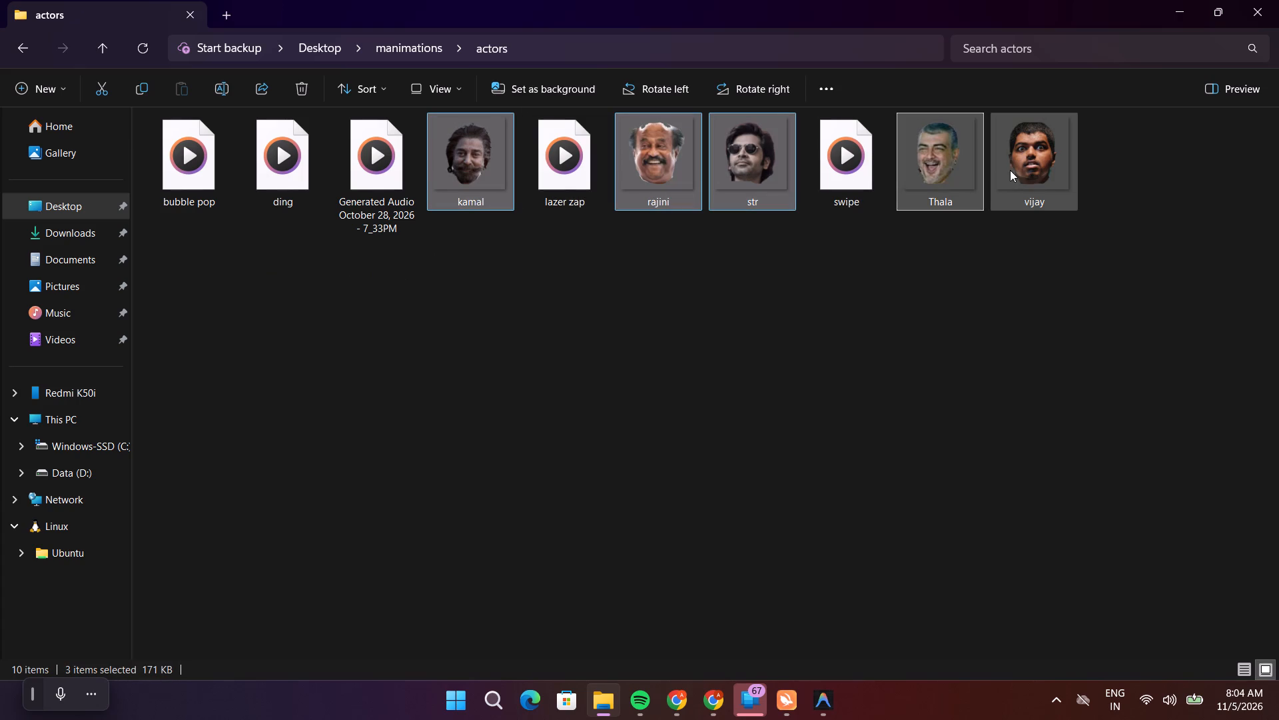
ctrl+click(1010, 170)
right_click(1026, 205)
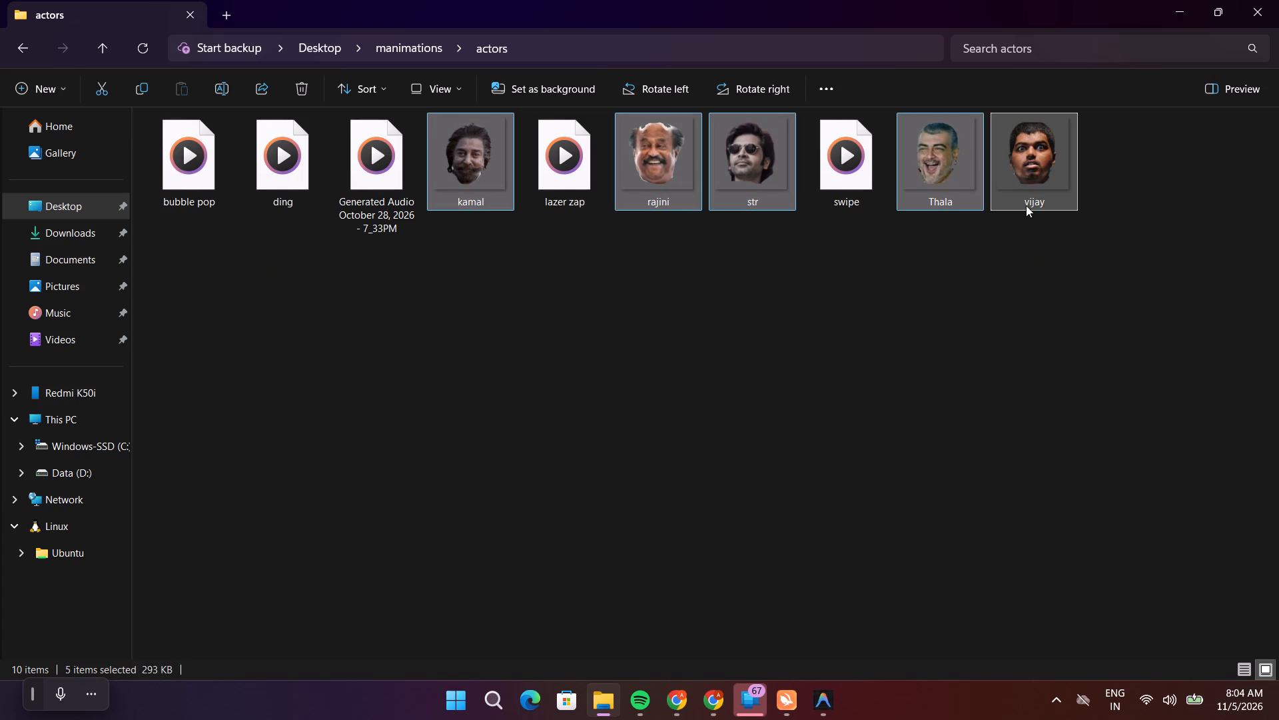
click(995, 43)
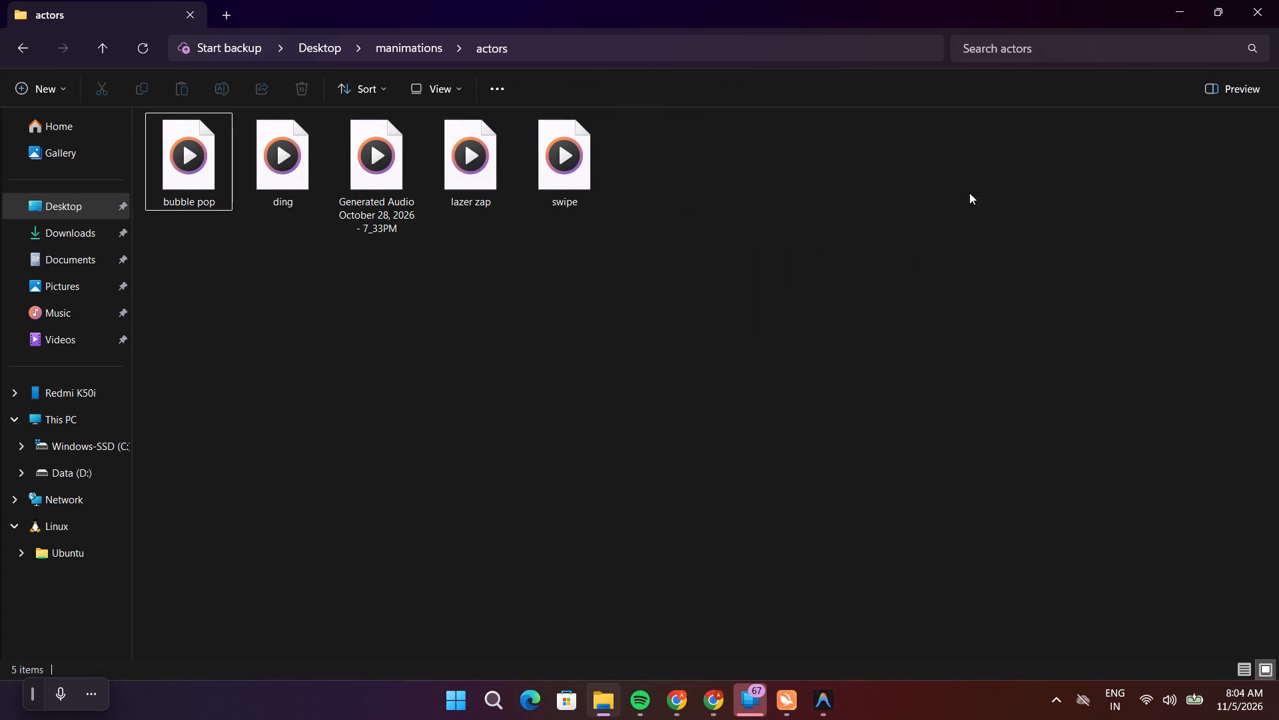
In the Downloads folder, cut today's ten PNG files: thala, suriya, vikram, str, rajini, sk, karthi, kamal, d and cm.
click(71, 236)
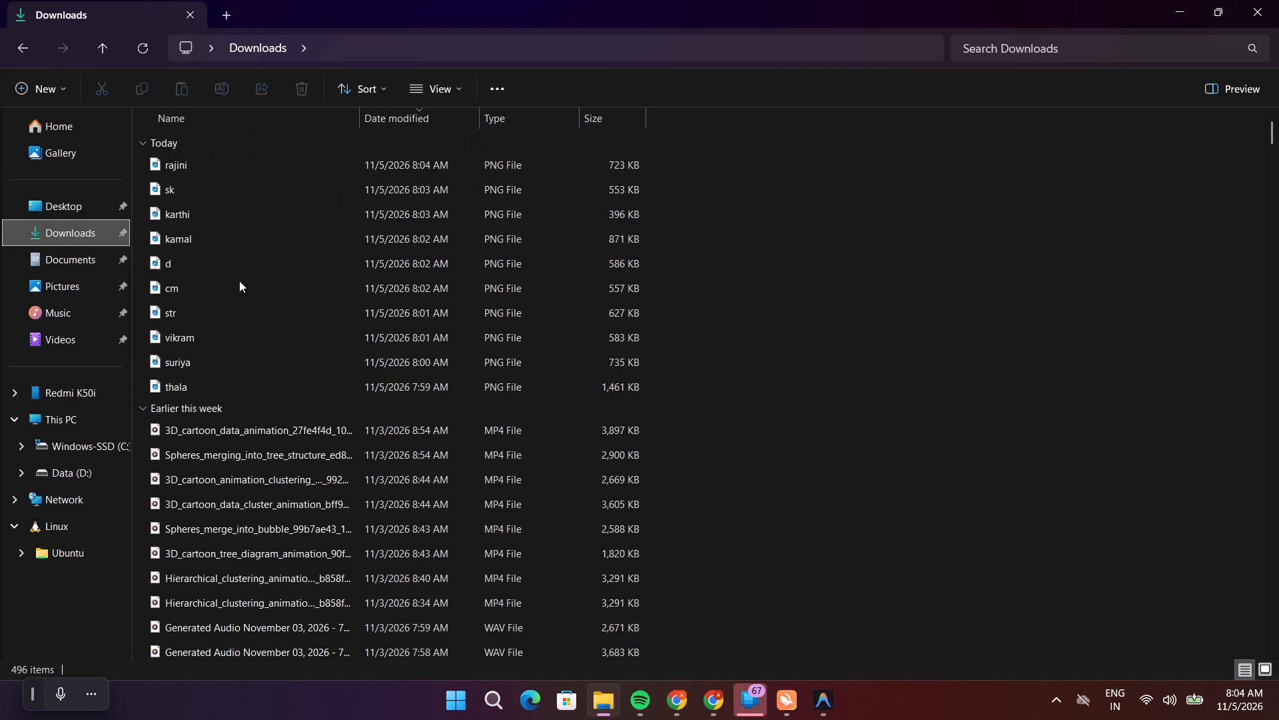
ctrl+click(218, 381)
ctrl+click(213, 369)
ctrl+click(211, 342)
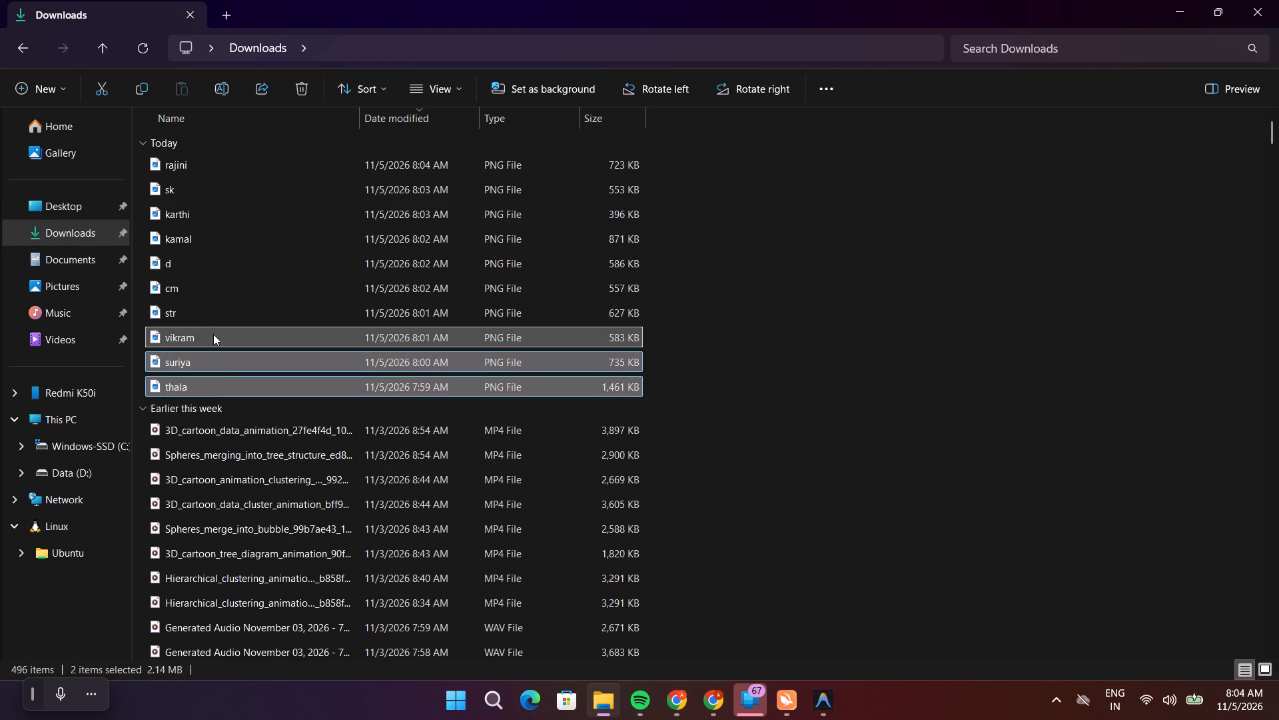
ctrl+click(216, 319)
ctrl+click(216, 300)
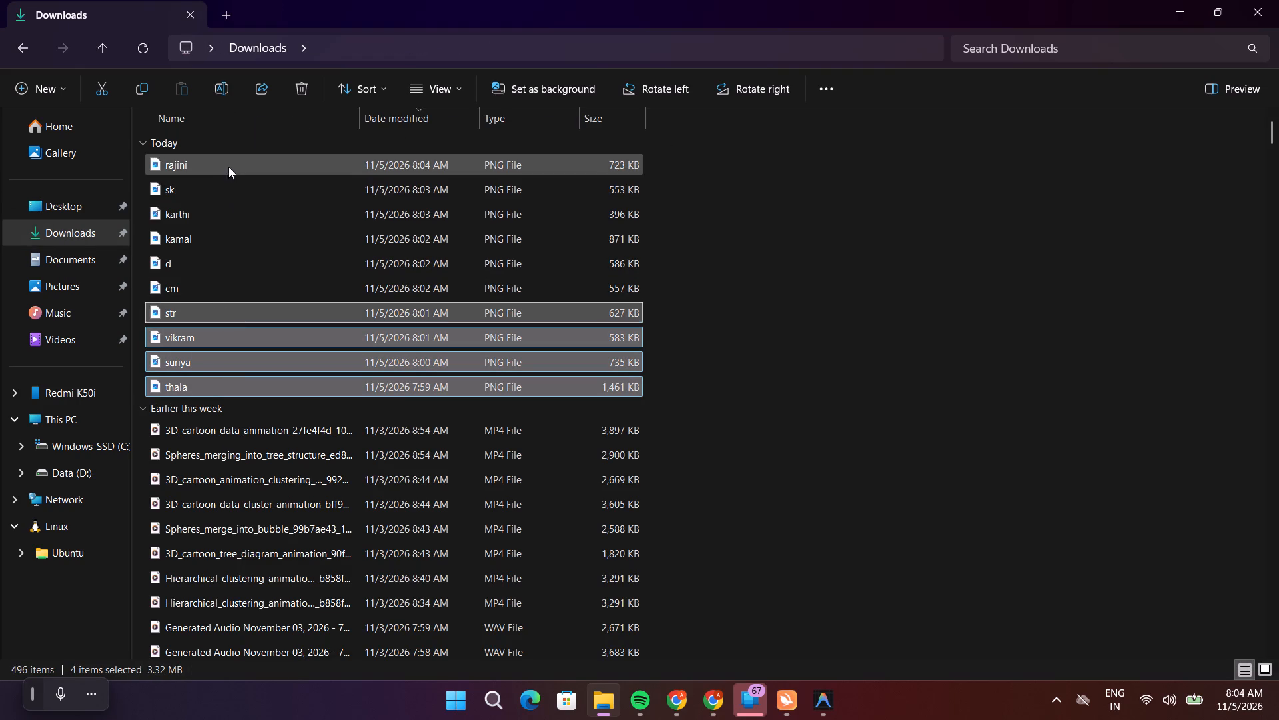
ctrl+click(228, 167)
ctrl+click(228, 185)
ctrl+click(216, 211)
ctrl+click(209, 241)
ctrl+click(195, 274)
ctrl+click(185, 293)
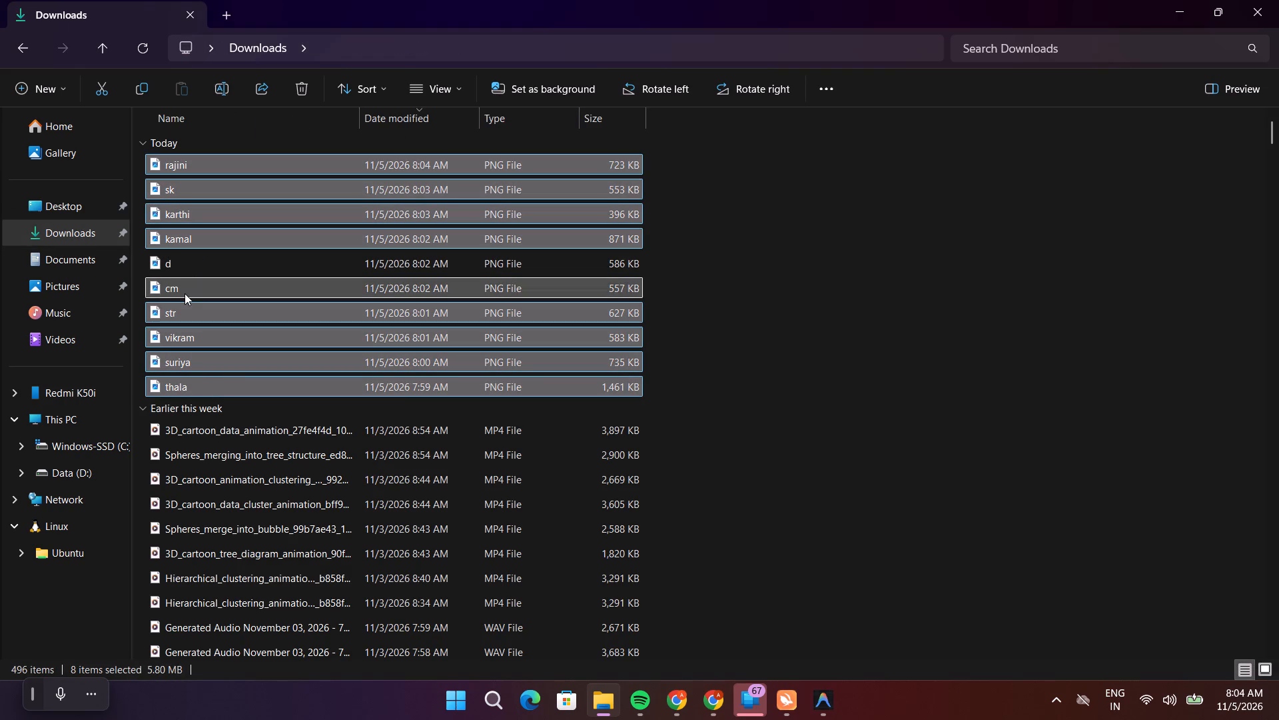
ctrl+click(179, 273)
right_click(506, 277)
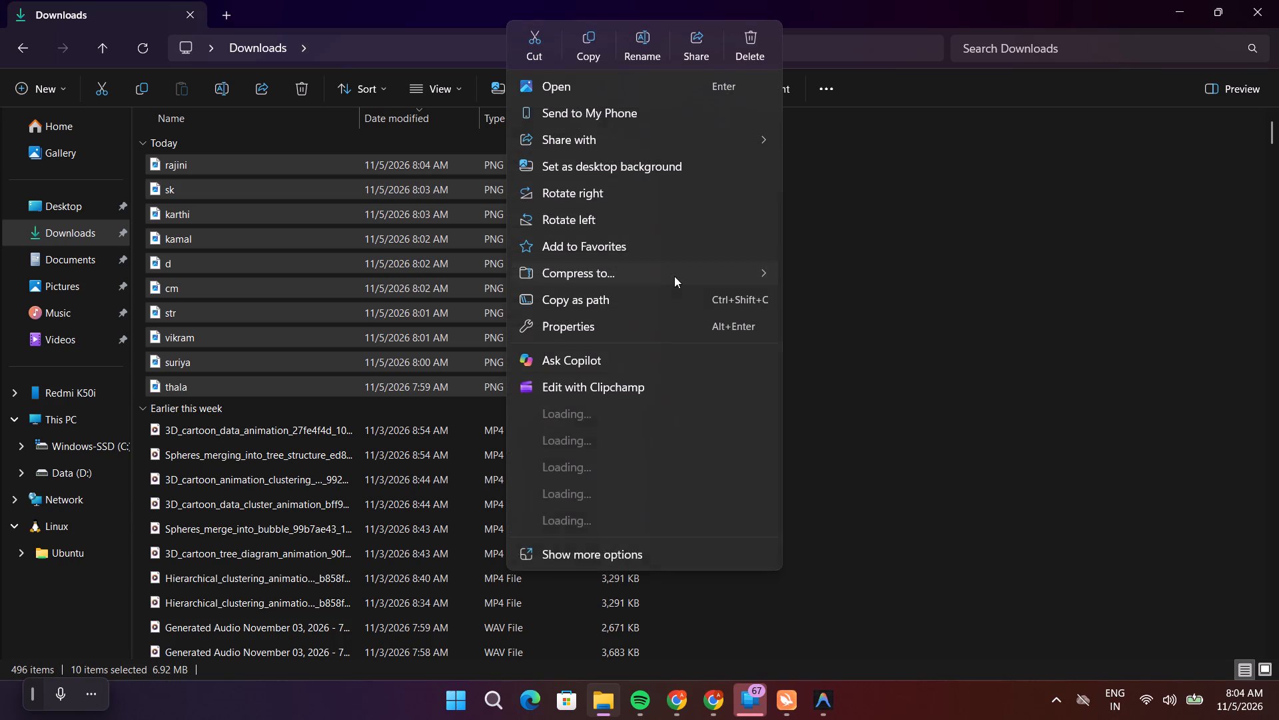
click(538, 59)
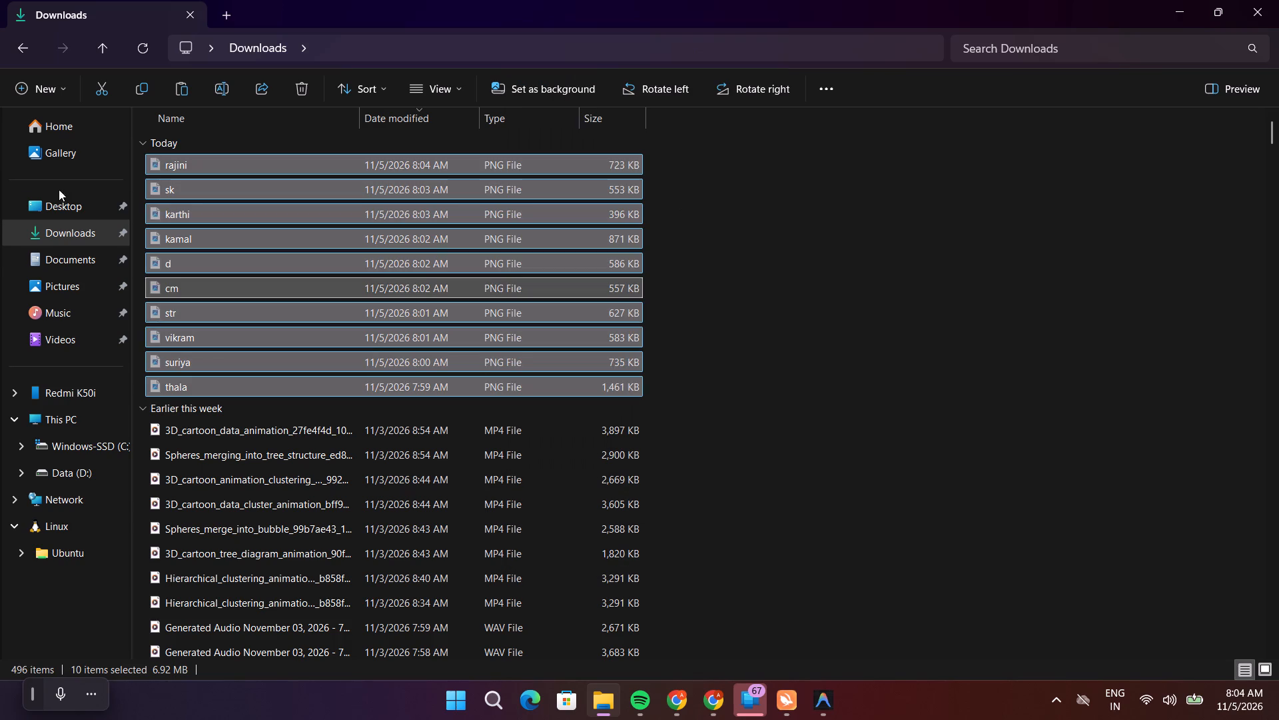
Paste the ten cut face PNGs into the actors folder inside the Desktop's manimations folder.
click(63, 211)
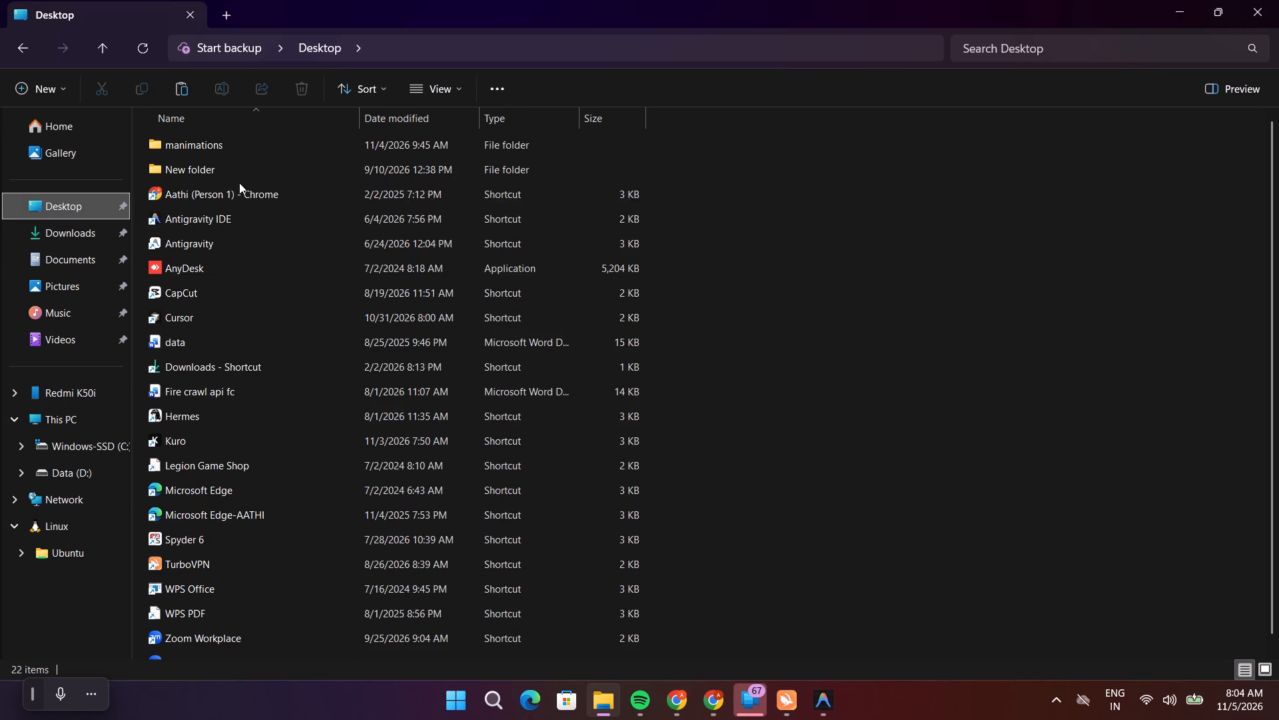
double_click(195, 153)
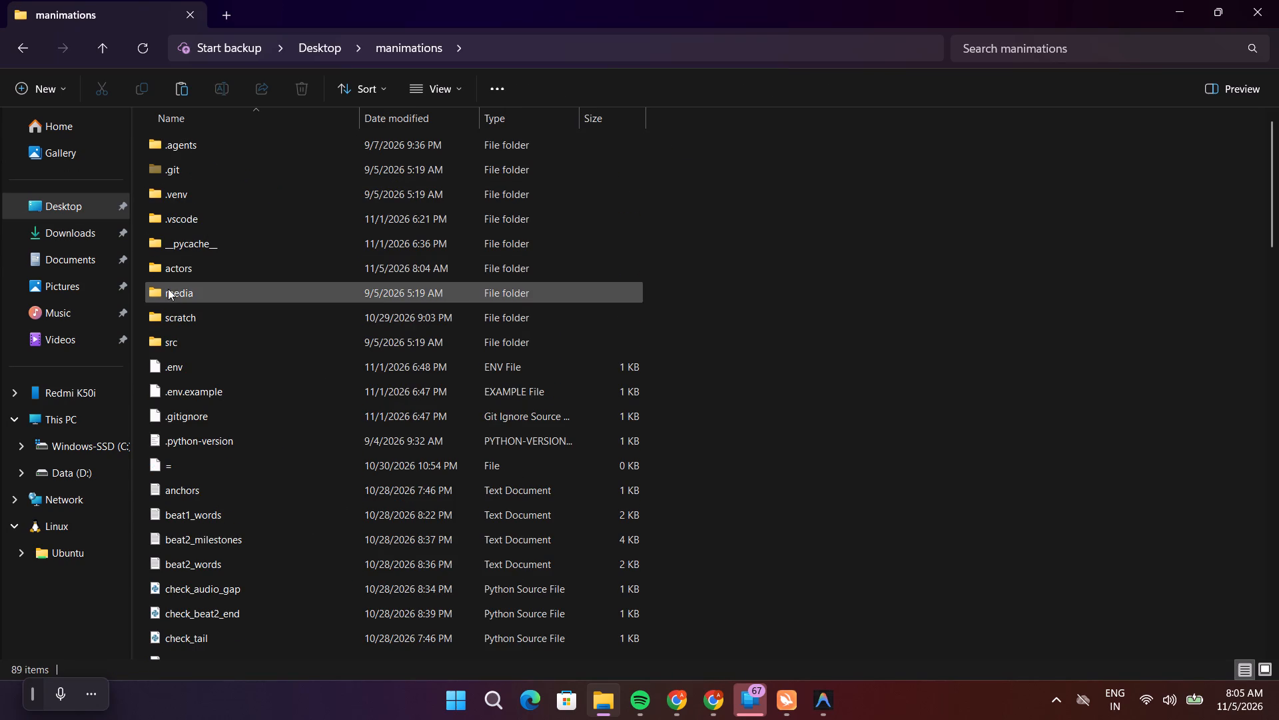
double_click(177, 270)
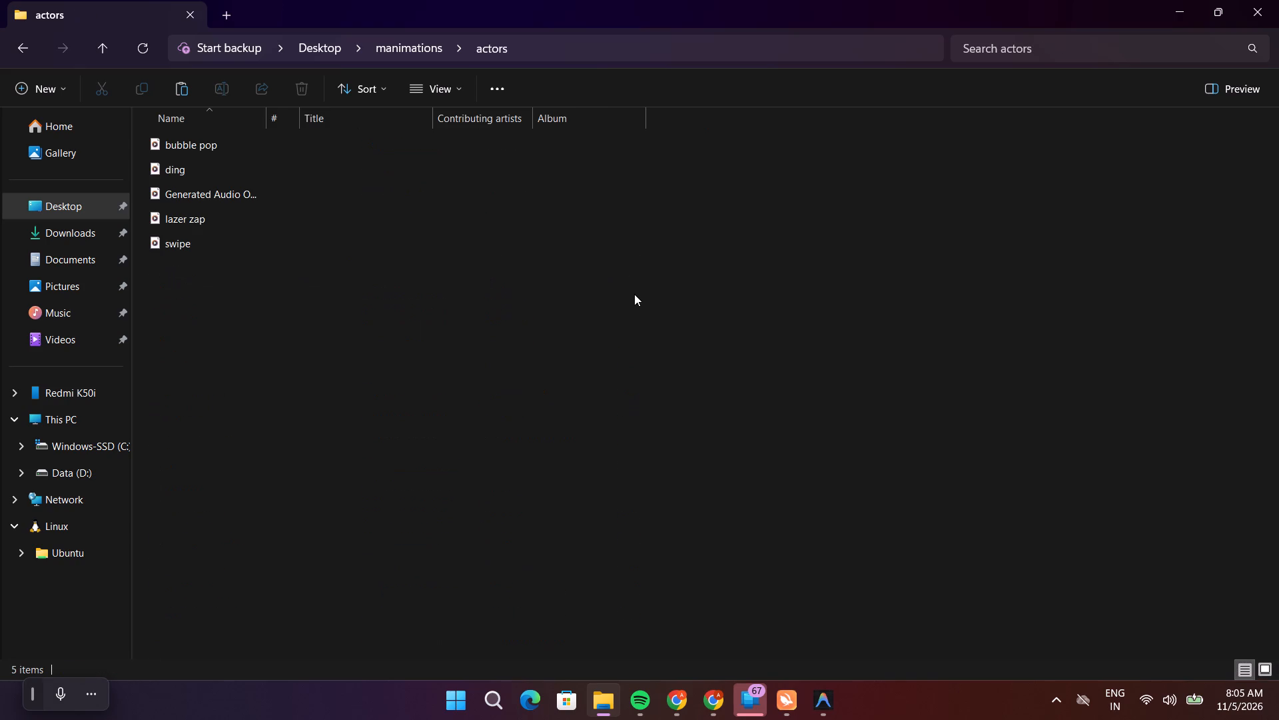
key(ctrl+v)
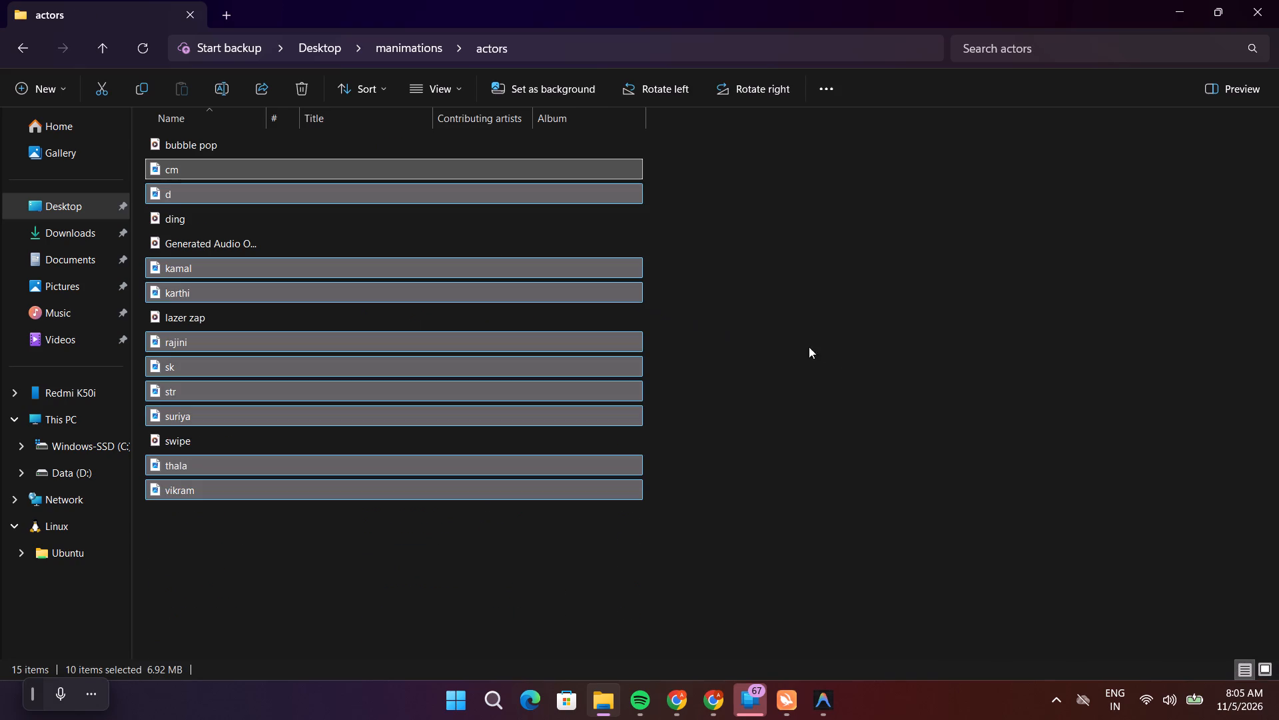
click(839, 355)
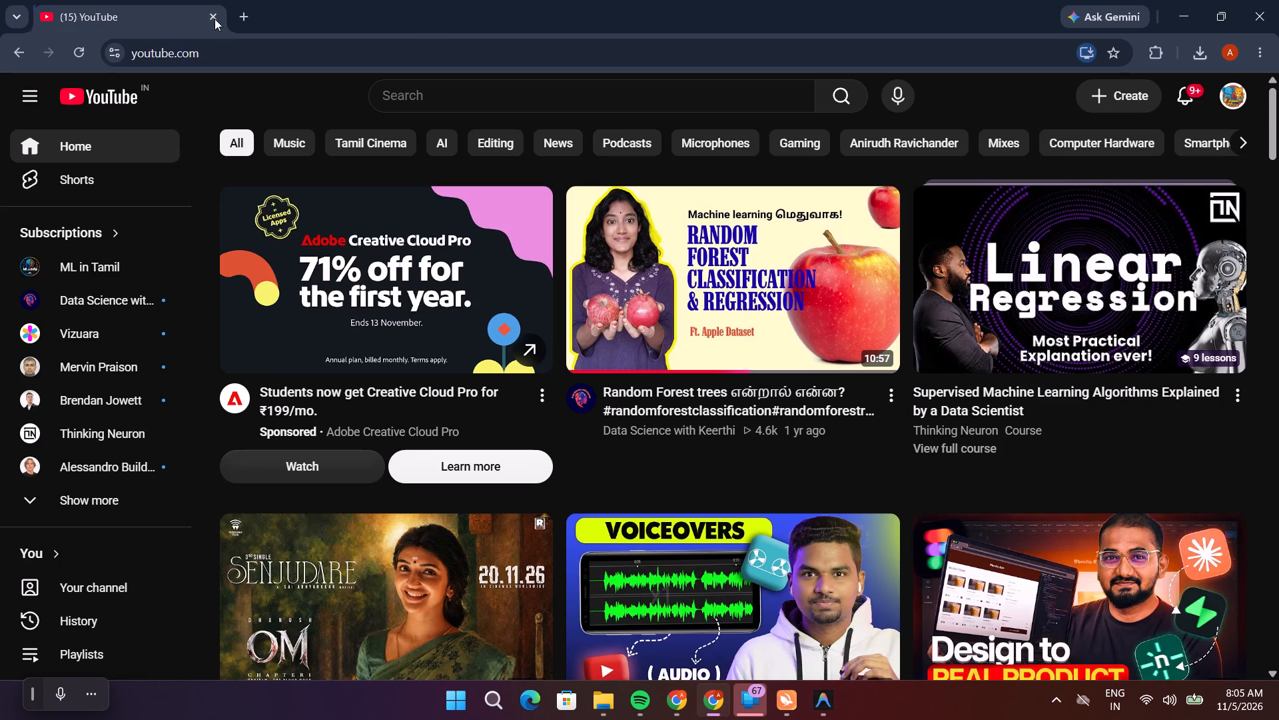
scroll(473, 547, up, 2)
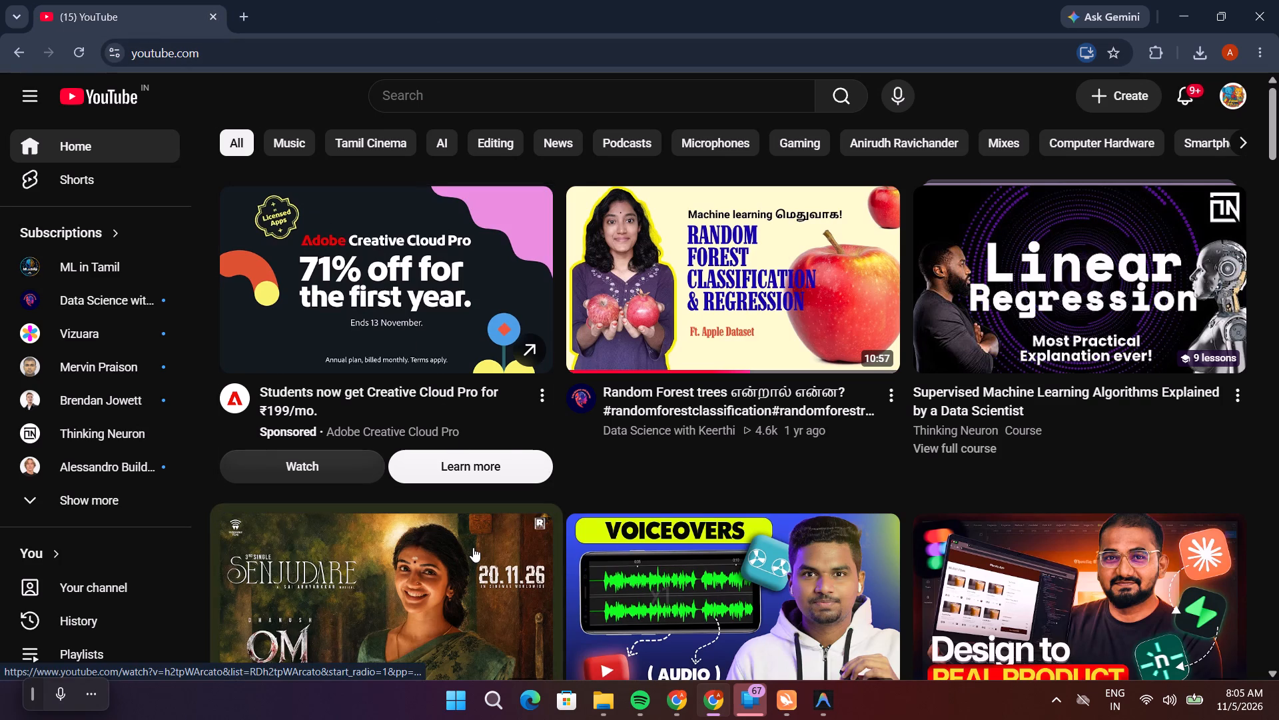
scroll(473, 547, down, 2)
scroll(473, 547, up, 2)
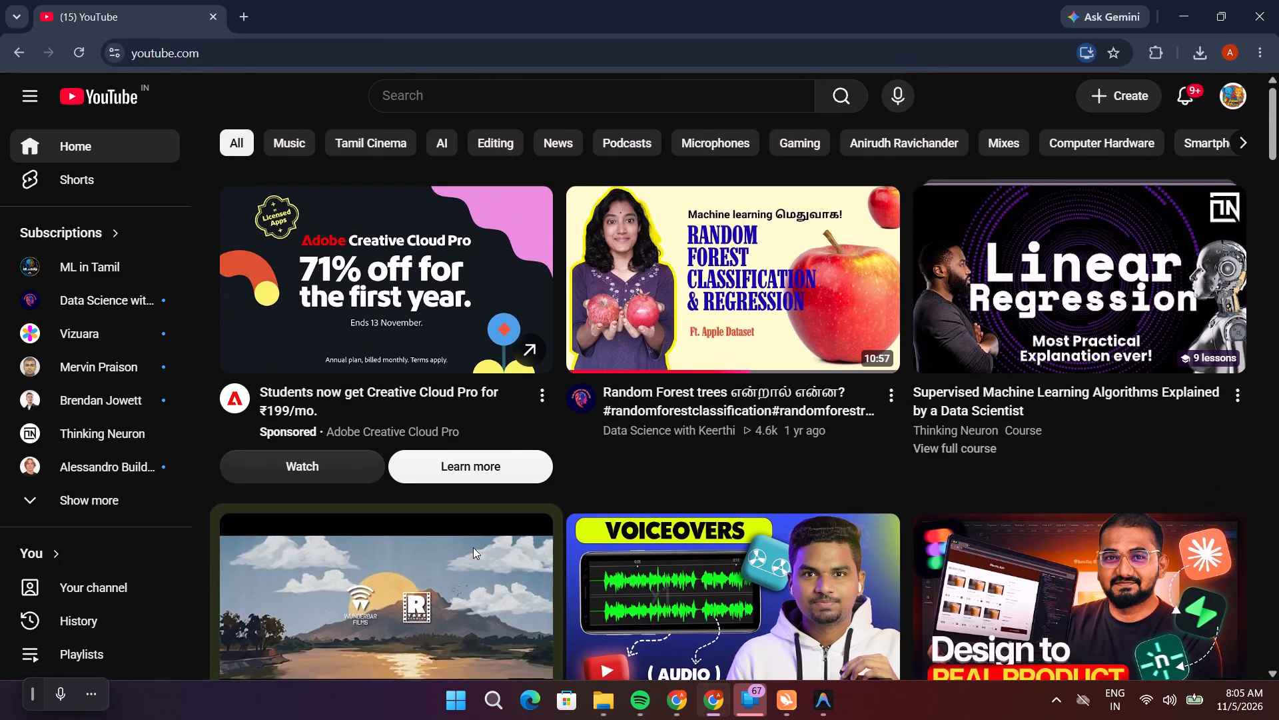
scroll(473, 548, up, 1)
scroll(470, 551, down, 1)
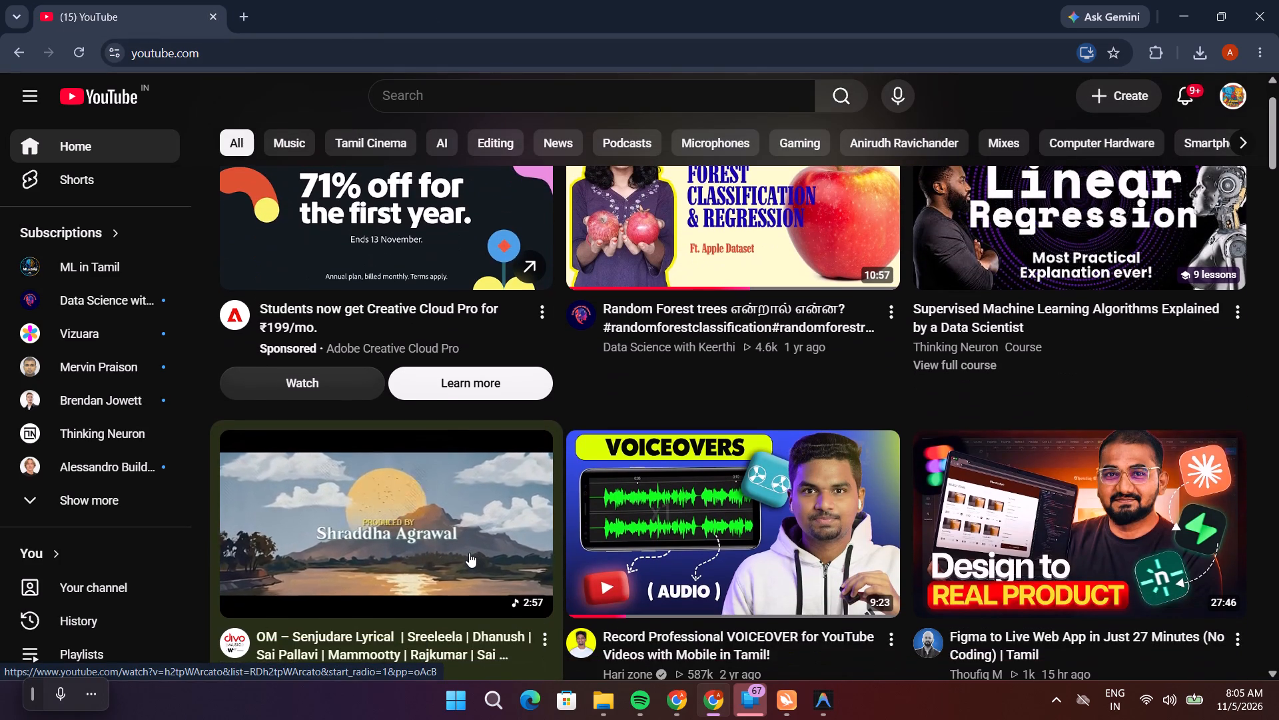